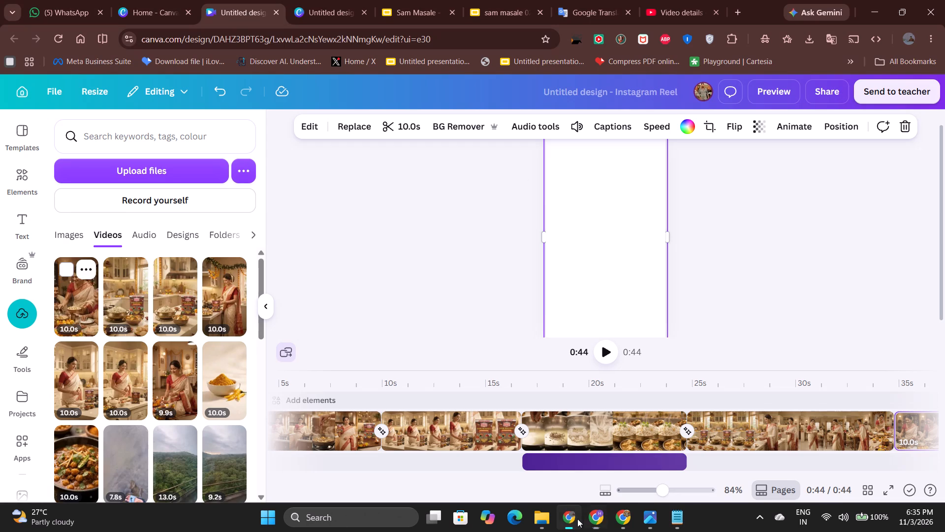
Play the Instagram Reel from about 0:28 to the end, and replay it to review the edited clips.
{"action": "left_click", "coordinate": [770, 386]}
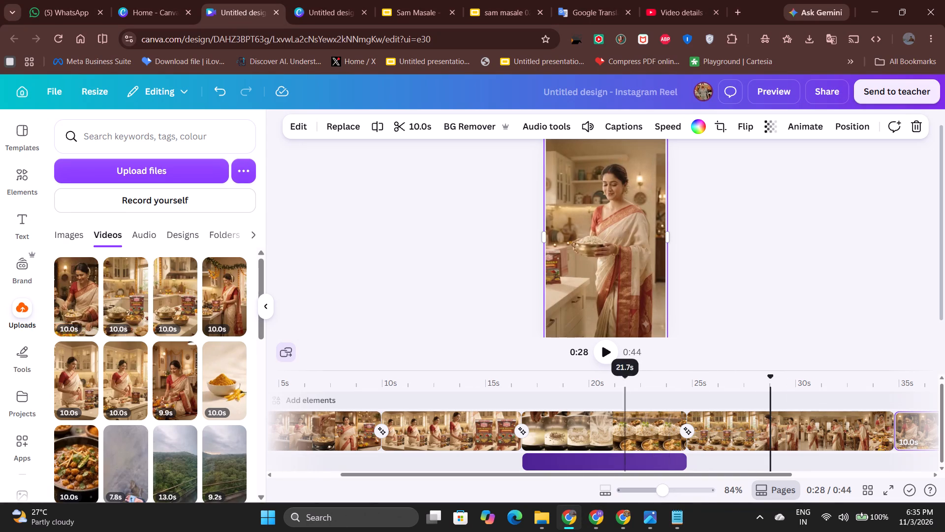
{"action": "left_click", "coordinate": [605, 356]}
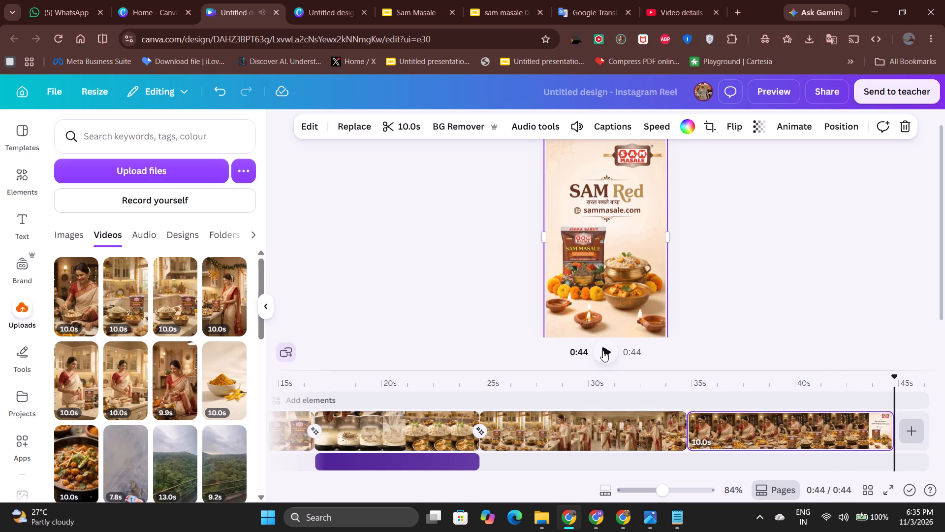
{"action": "left_click", "coordinate": [603, 351]}
{"action": "left_click", "coordinate": [603, 351]}
{"action": "left_click", "coordinate": [603, 351]}
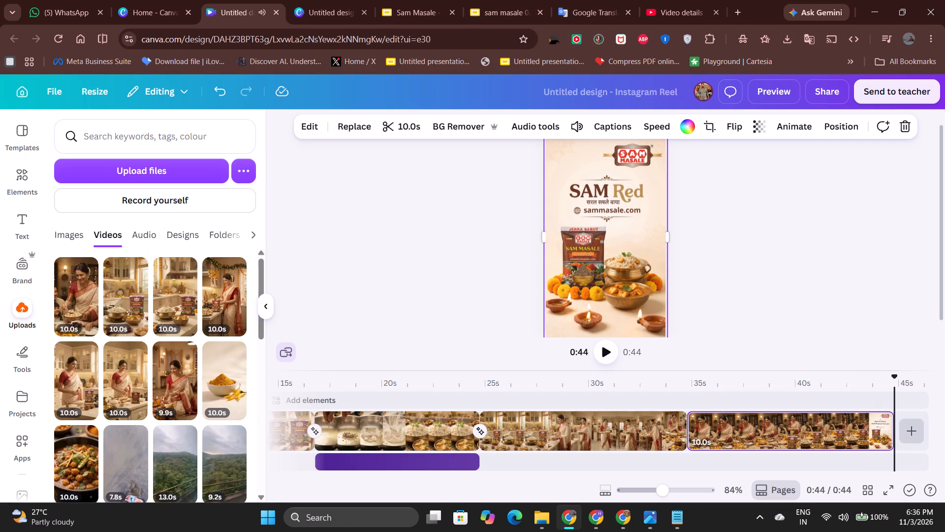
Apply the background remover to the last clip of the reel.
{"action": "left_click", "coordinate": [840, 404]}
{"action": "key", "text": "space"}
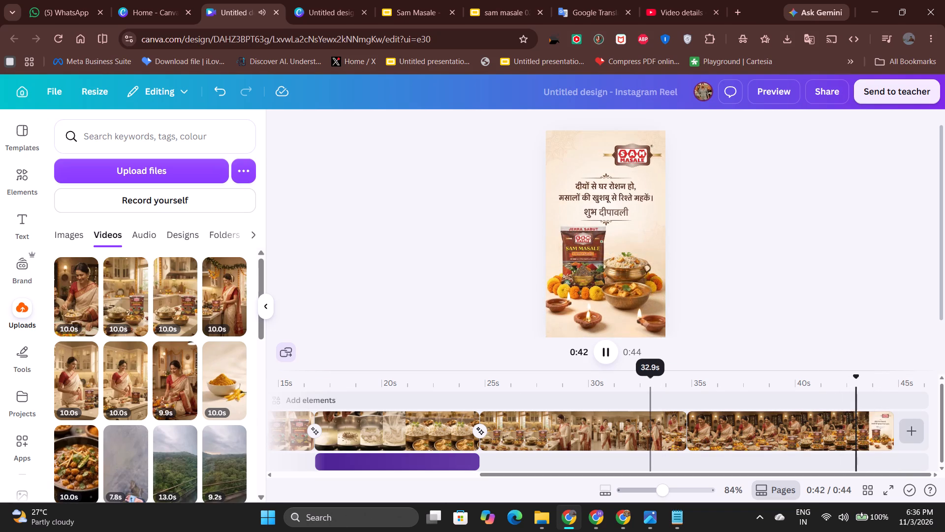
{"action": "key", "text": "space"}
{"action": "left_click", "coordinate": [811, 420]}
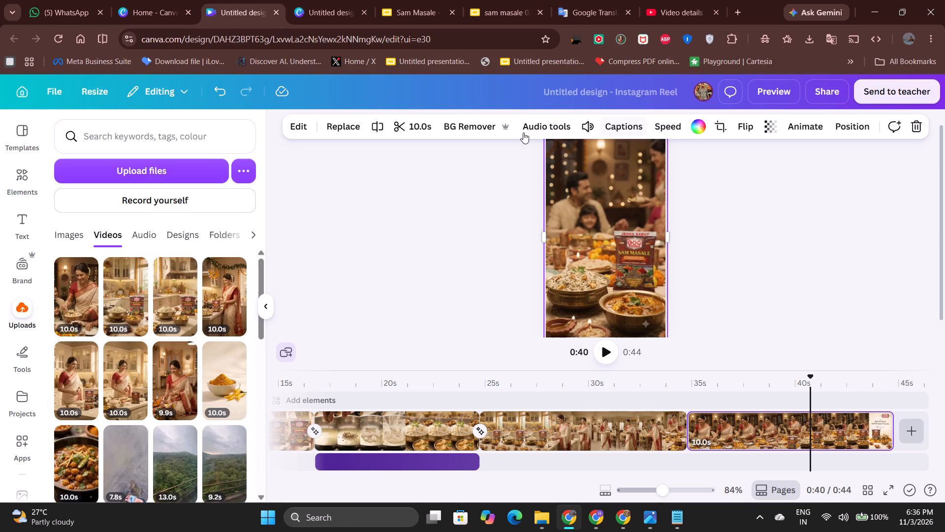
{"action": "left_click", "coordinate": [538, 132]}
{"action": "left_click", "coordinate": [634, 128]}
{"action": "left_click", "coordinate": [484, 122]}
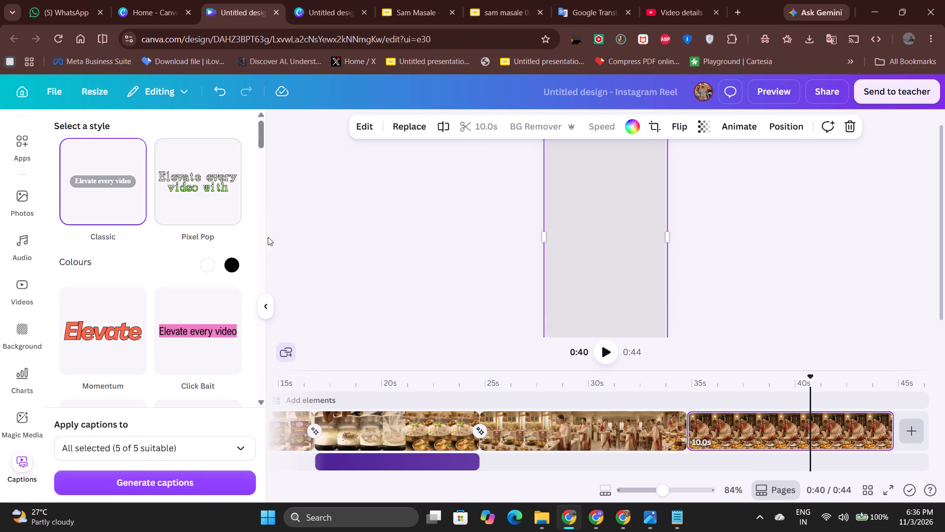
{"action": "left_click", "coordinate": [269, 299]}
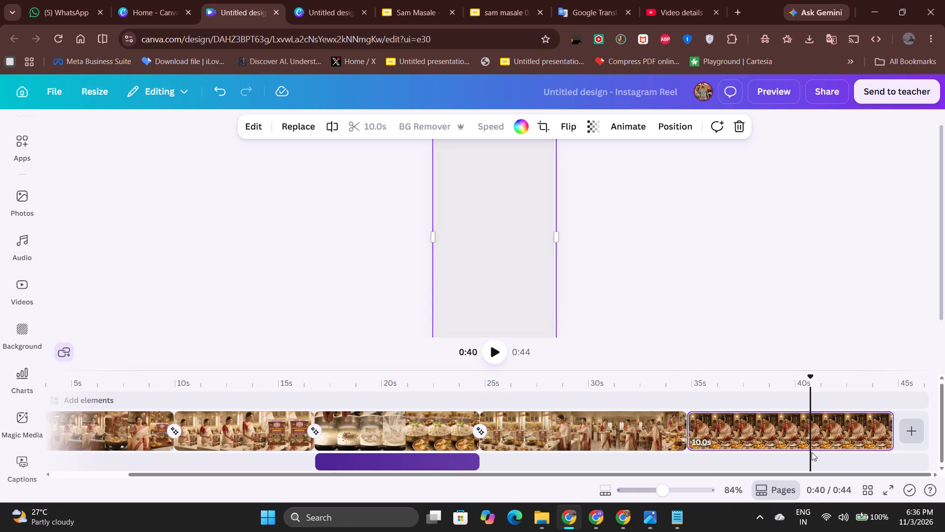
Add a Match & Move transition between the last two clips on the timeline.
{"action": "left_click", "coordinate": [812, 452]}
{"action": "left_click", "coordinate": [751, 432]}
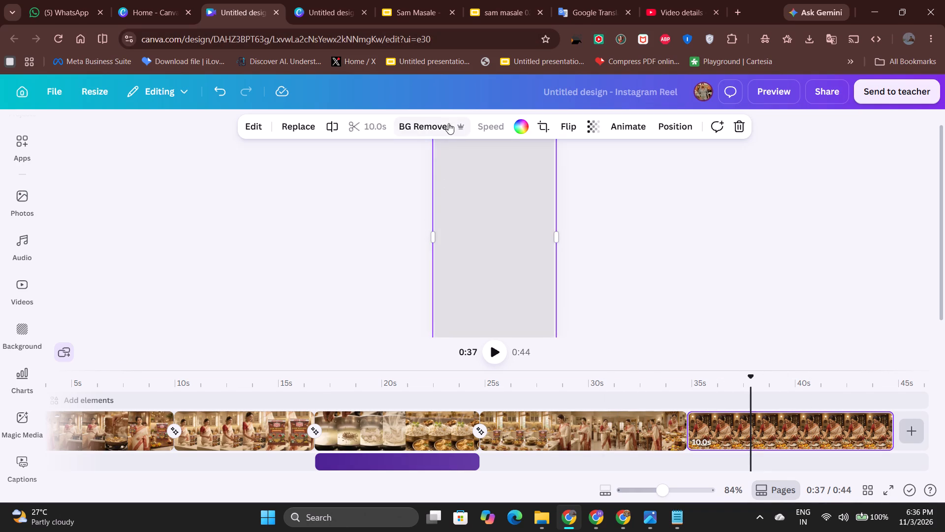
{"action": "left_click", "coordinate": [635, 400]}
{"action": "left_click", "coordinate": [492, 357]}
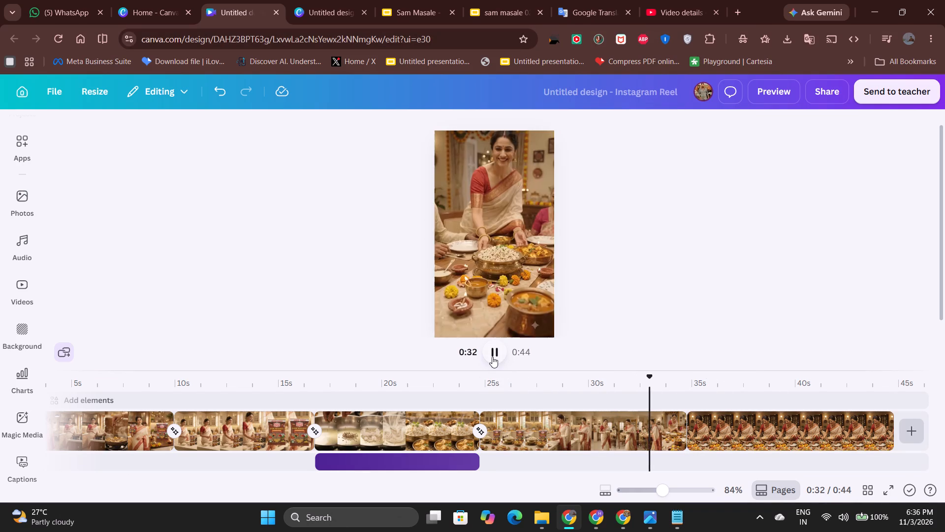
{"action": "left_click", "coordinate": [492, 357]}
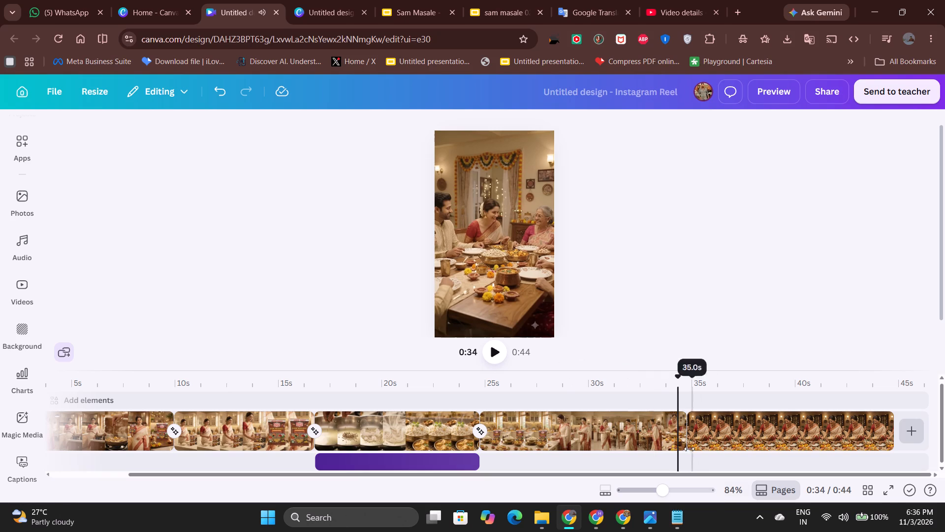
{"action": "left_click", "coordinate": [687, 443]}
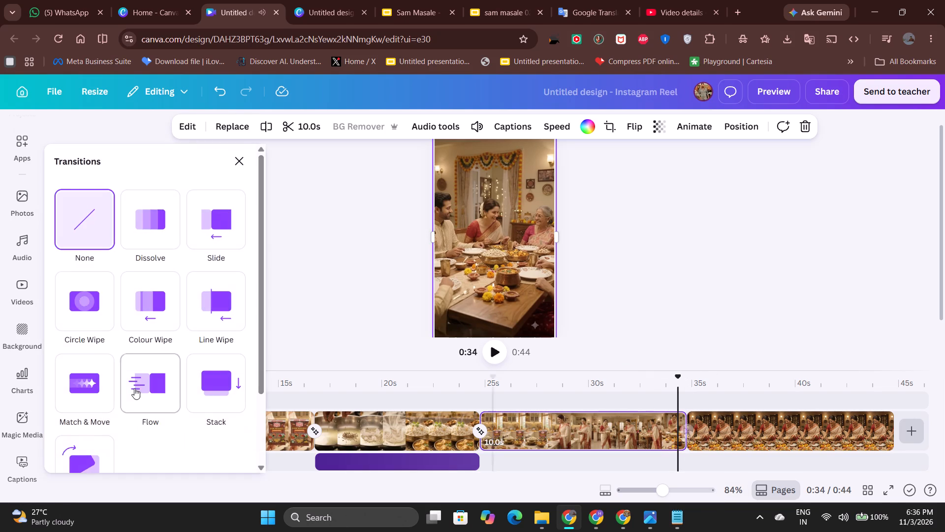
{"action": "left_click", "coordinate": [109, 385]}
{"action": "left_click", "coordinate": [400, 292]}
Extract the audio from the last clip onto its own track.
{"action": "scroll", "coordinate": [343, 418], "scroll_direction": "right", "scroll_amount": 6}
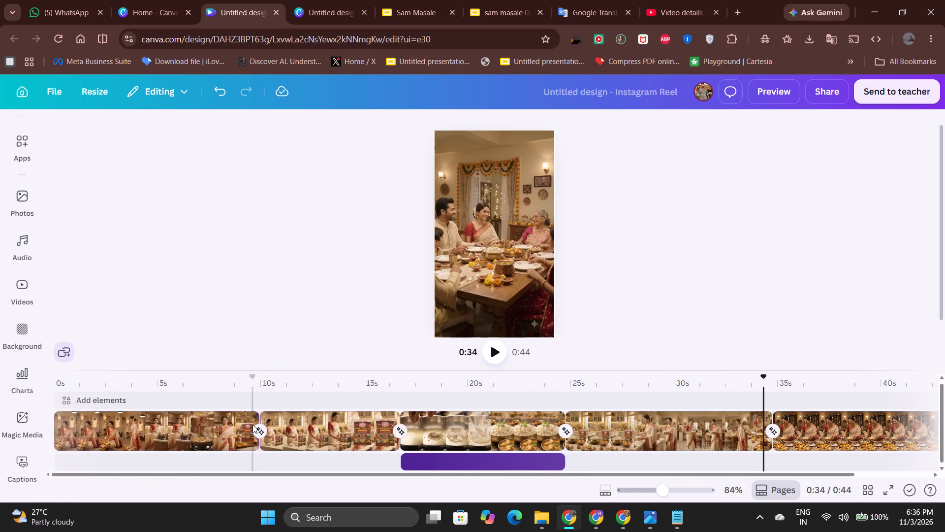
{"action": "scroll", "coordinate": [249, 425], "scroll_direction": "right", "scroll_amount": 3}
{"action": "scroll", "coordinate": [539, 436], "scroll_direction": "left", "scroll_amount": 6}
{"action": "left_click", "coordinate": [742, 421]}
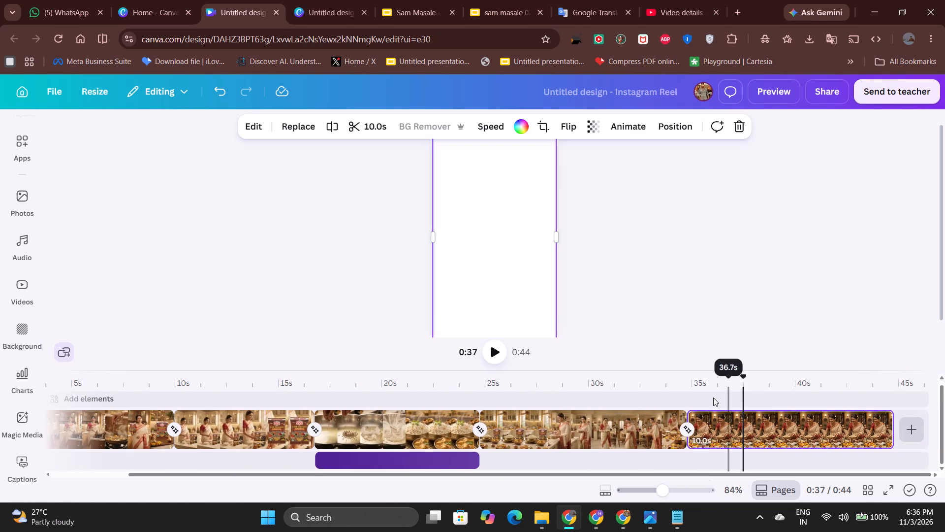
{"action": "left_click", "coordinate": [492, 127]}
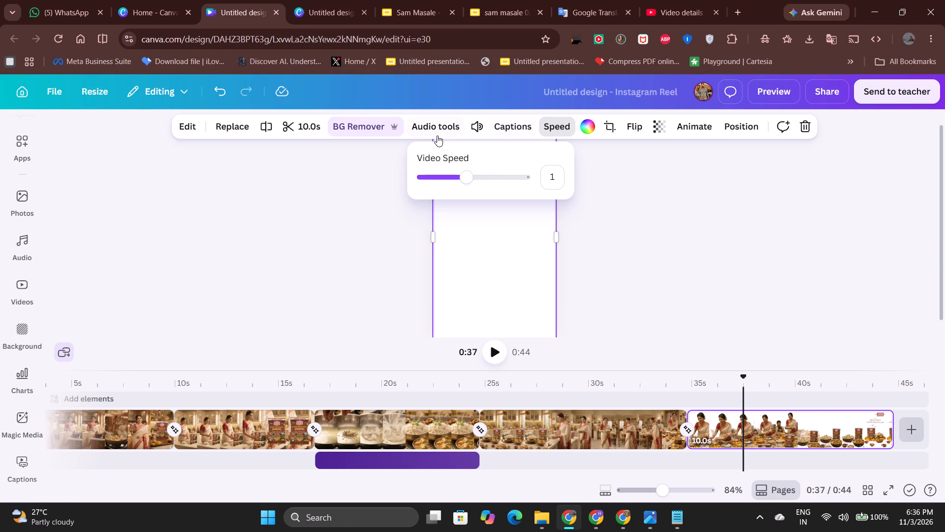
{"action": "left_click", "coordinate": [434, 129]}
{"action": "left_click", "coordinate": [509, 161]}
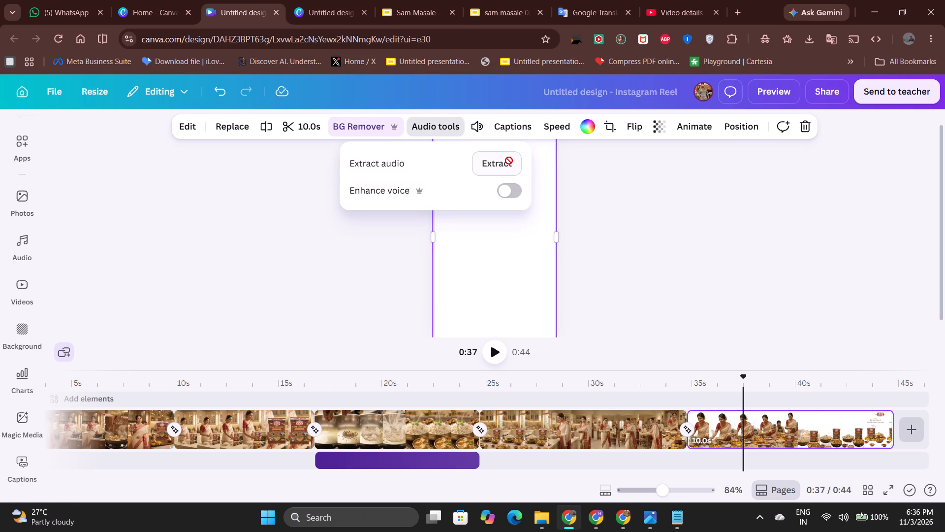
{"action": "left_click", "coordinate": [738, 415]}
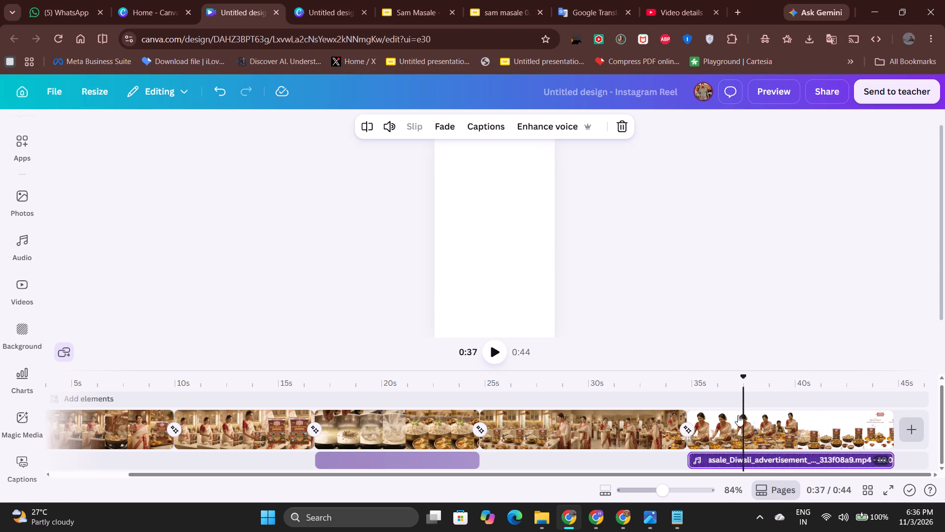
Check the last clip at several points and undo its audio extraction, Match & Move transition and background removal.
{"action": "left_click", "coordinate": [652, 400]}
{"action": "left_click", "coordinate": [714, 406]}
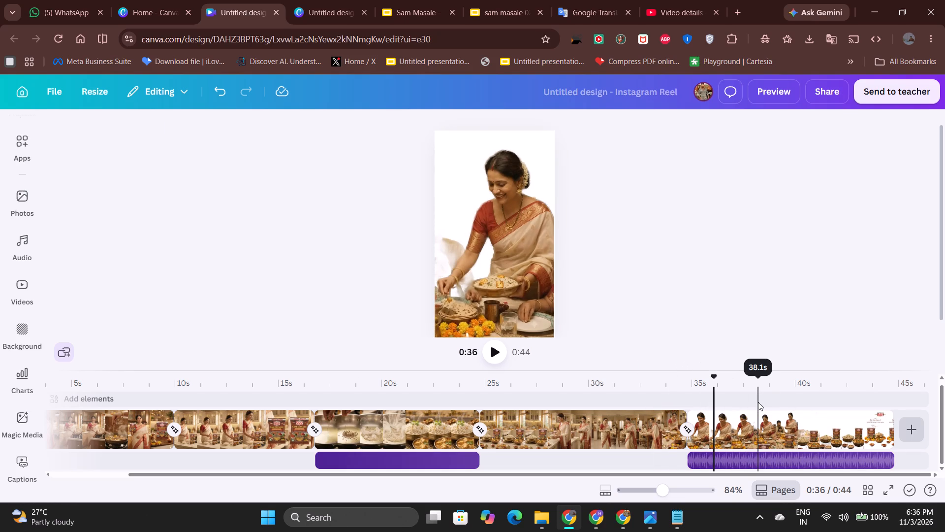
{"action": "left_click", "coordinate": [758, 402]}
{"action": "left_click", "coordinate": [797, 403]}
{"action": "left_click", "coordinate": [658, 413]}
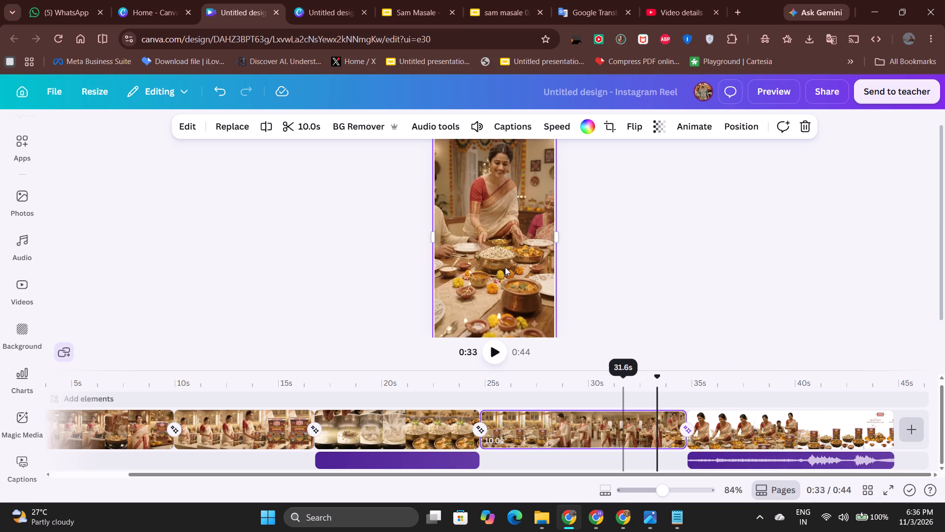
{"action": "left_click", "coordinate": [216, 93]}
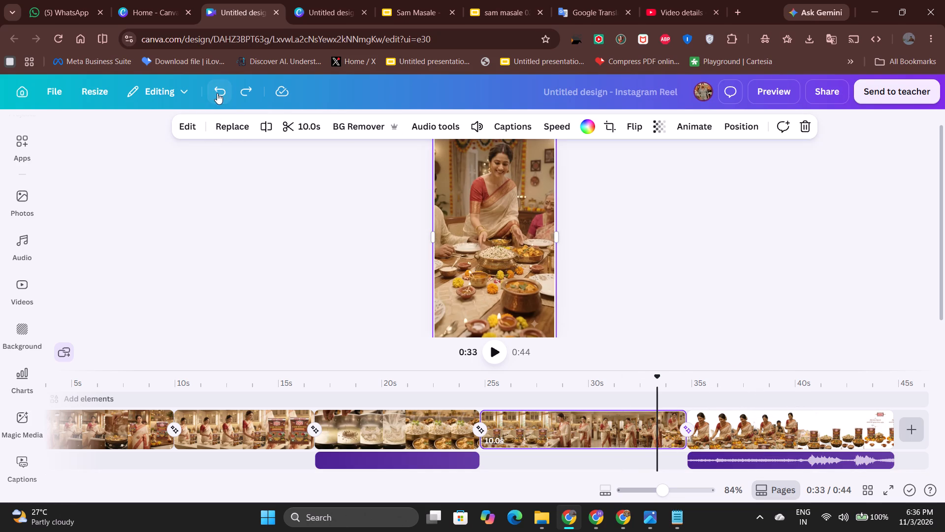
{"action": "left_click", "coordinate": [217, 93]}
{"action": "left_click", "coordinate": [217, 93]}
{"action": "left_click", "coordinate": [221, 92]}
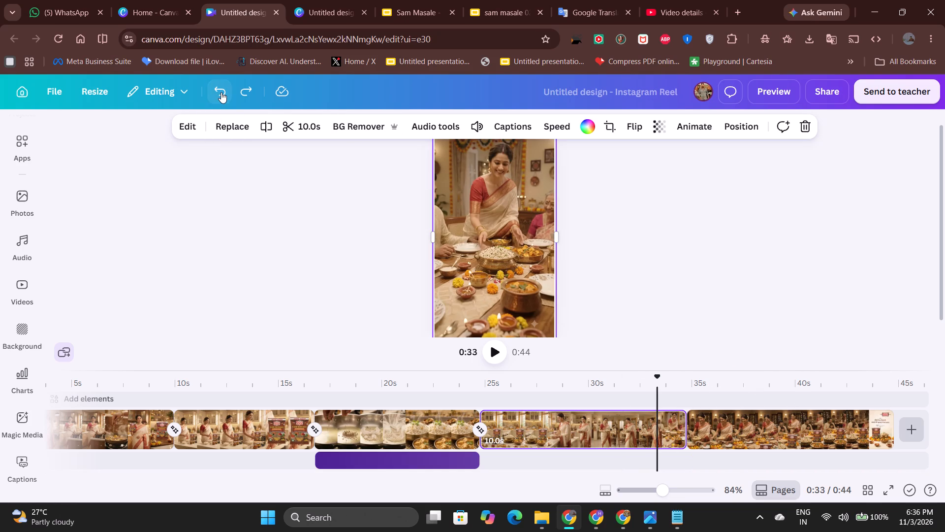
Extract the last clip's audio onto its own track, keeping it aligned with the clip's start.
{"action": "left_click", "coordinate": [745, 434]}
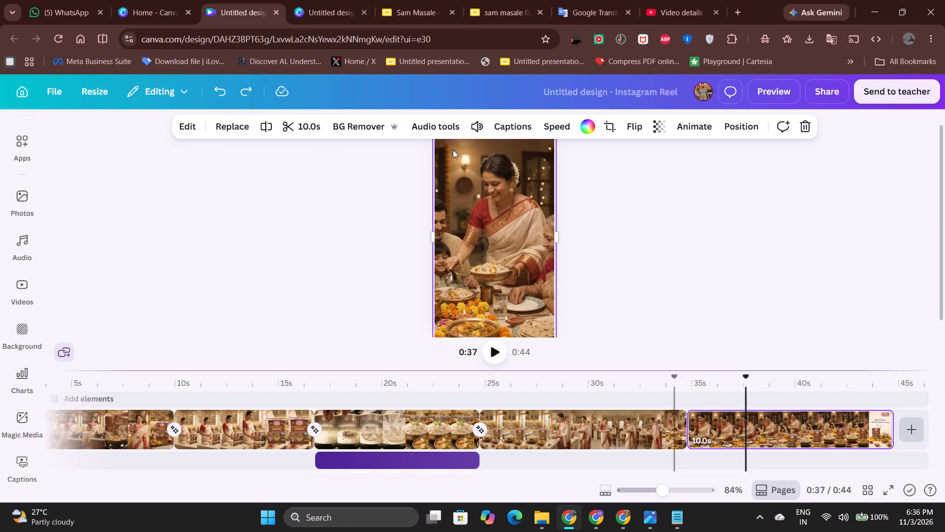
{"action": "left_click", "coordinate": [445, 125]}
{"action": "left_click", "coordinate": [489, 165]}
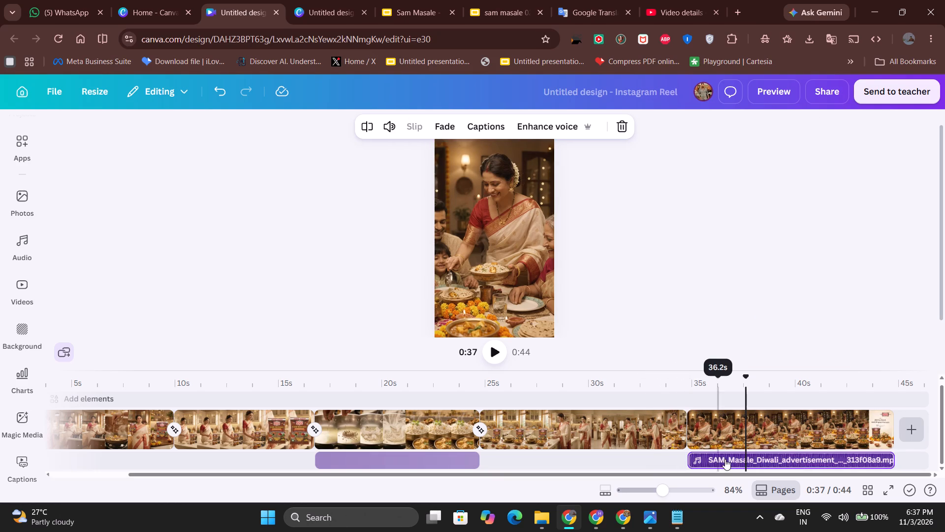
{"action": "left_click_drag", "start_coordinate": [725, 460], "coordinate": [718, 461]}
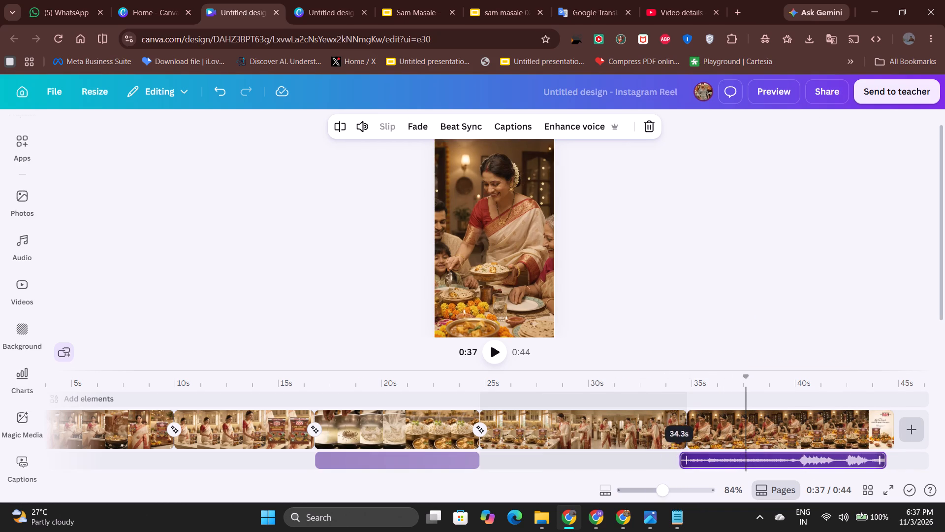
{"action": "left_click_drag", "start_coordinate": [718, 461], "coordinate": [721, 461]}
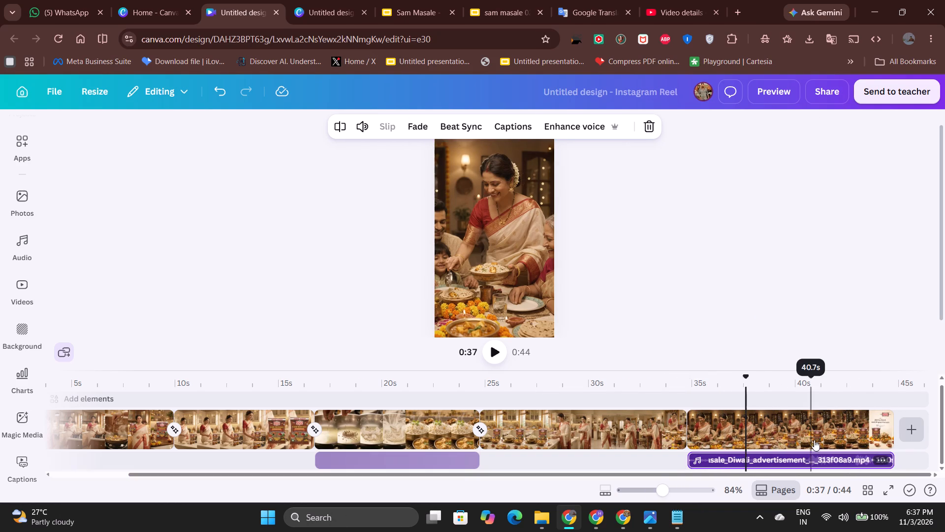
Play the last clip to examine where the family dinner scene changes to the closing brand card.
{"action": "left_click", "coordinate": [745, 424]}
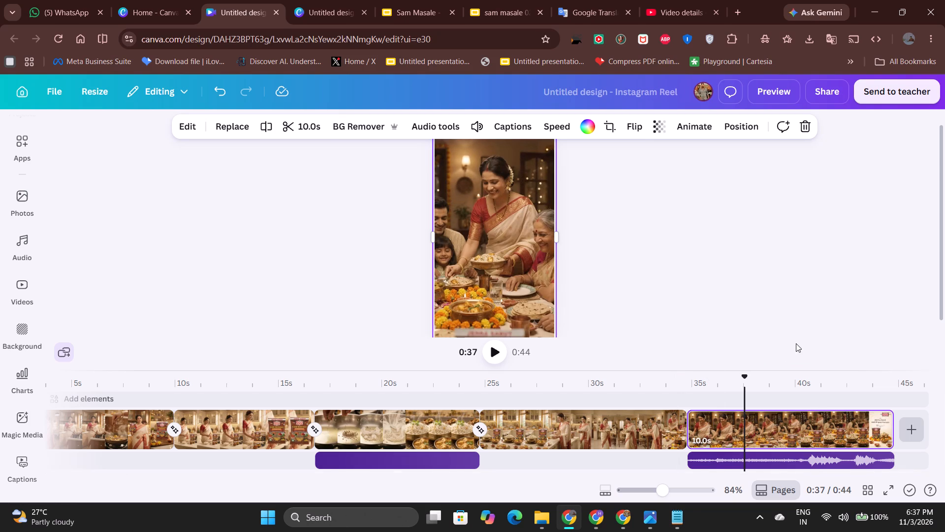
{"action": "left_click", "coordinate": [494, 358]}
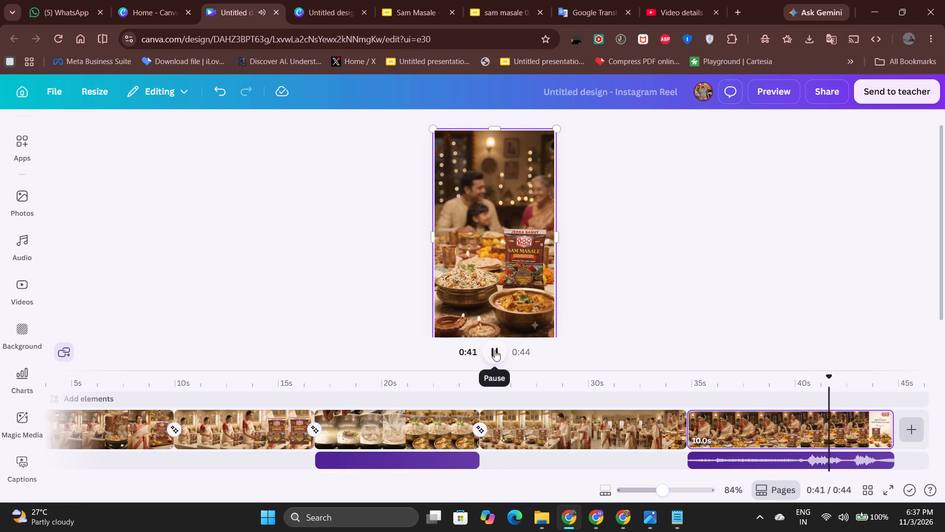
{"action": "left_click", "coordinate": [495, 350]}
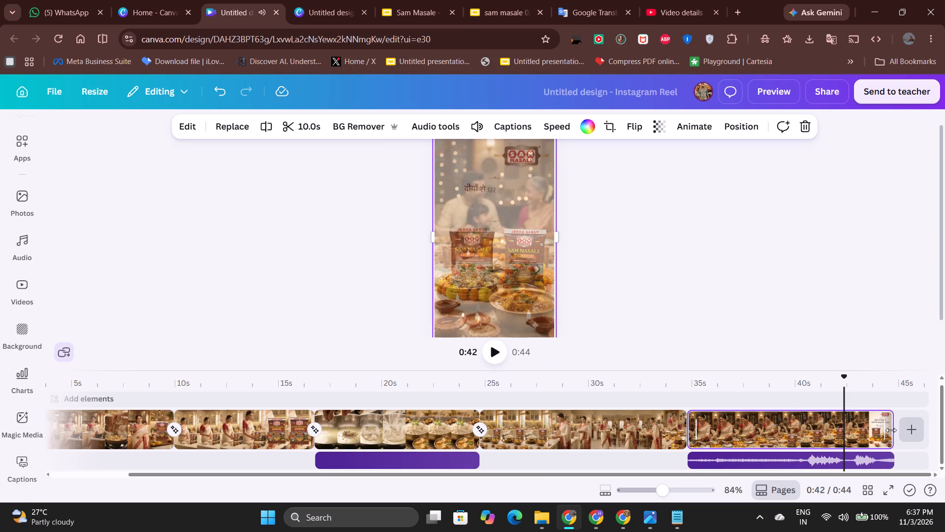
{"action": "left_click", "coordinate": [891, 430]}
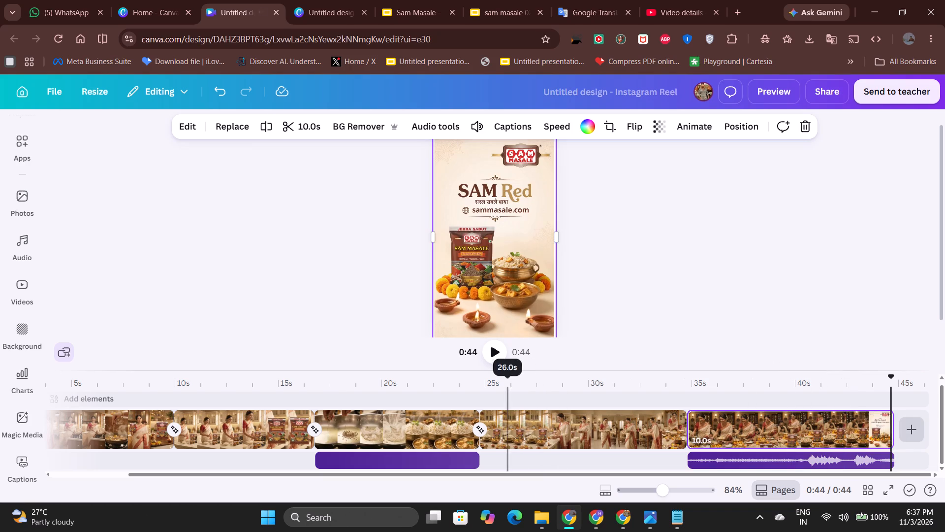
{"action": "left_click", "coordinate": [495, 351]}
{"action": "left_click", "coordinate": [495, 351]}
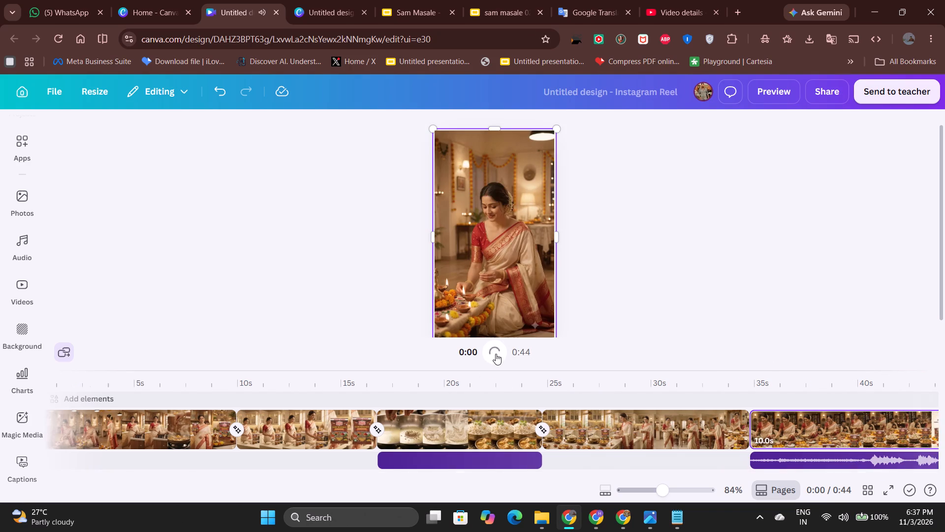
{"action": "left_click", "coordinate": [496, 354]}
Trim the end of the last clip to 8.2 s, leaving its extracted audio at full length.
{"action": "scroll", "coordinate": [886, 473], "scroll_direction": "left", "scroll_amount": 5}
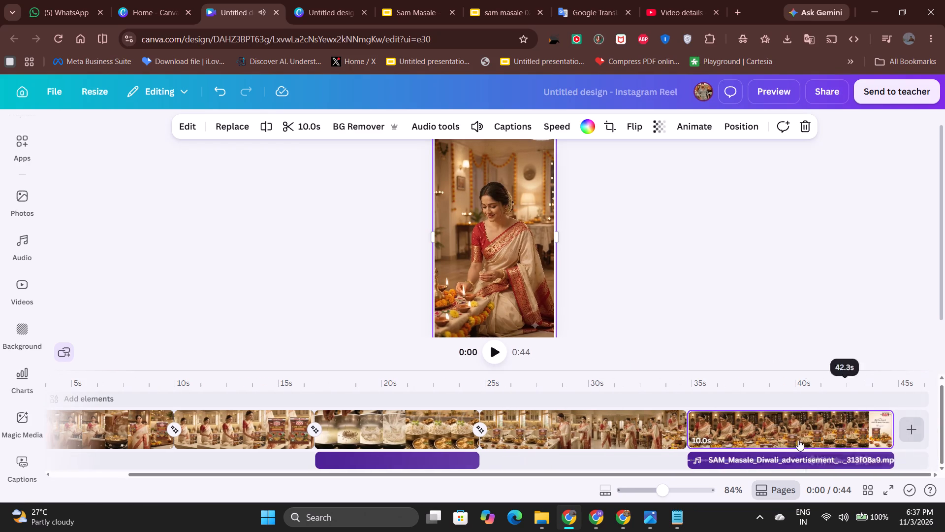
{"action": "left_click_drag", "start_coordinate": [892, 434], "coordinate": [887, 433]}
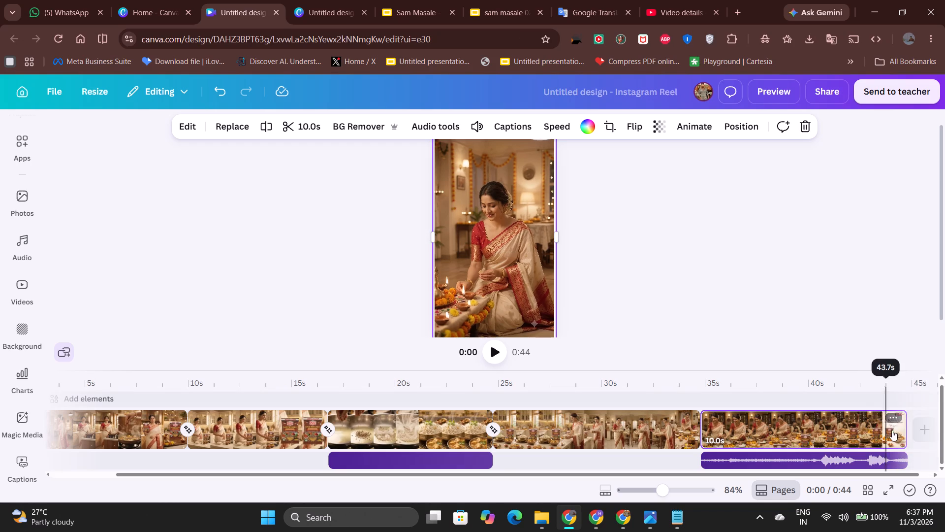
{"action": "left_click_drag", "start_coordinate": [901, 430], "coordinate": [852, 430]}
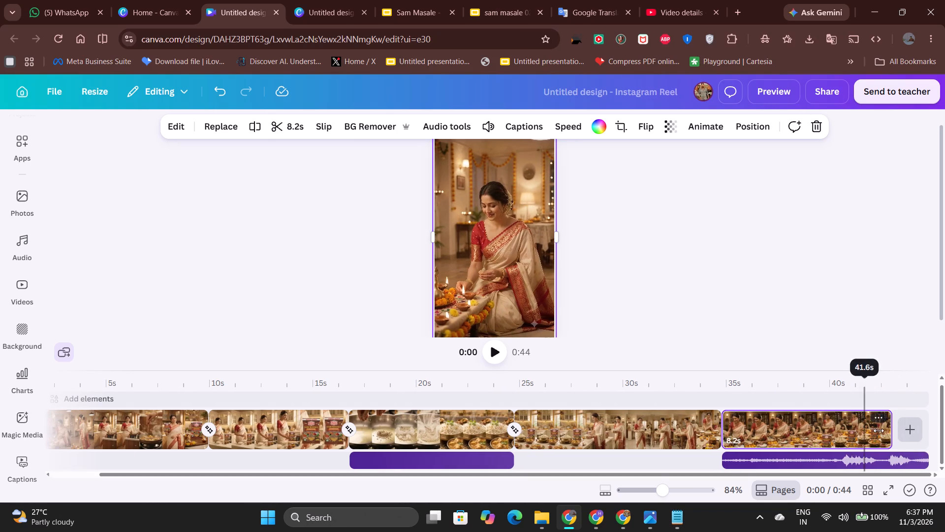
{"action": "left_click", "coordinate": [890, 430]}
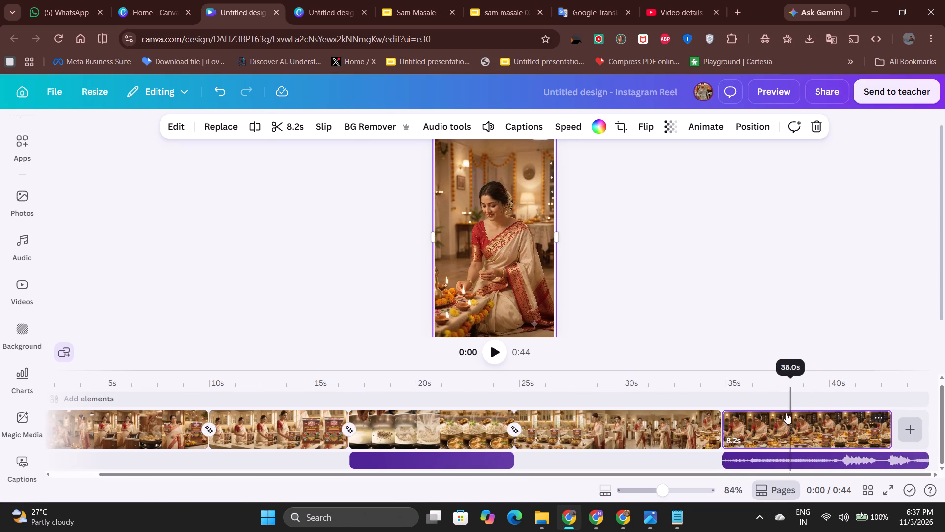
Play the trimmed last clip from about 0:37 in short bursts to check its ending against the audio.
{"action": "left_click", "coordinate": [786, 399]}
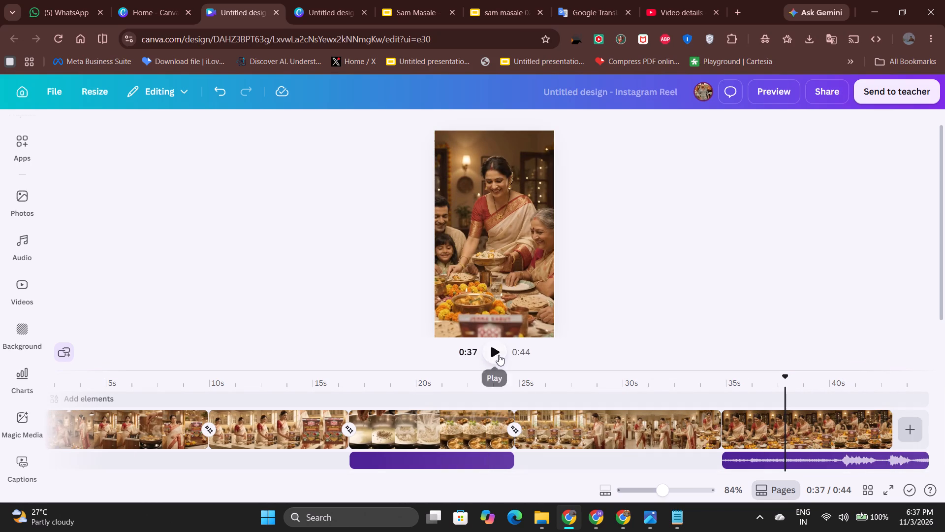
{"action": "left_click", "coordinate": [499, 355]}
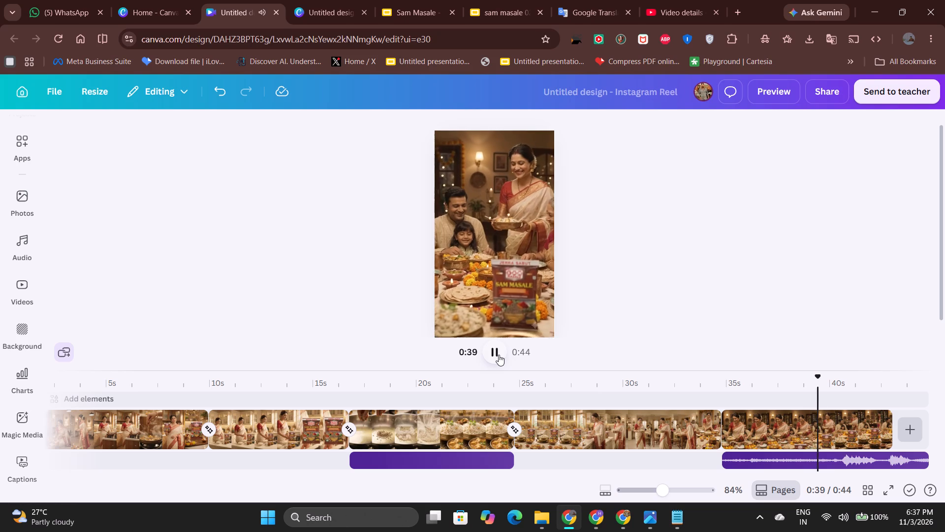
{"action": "left_click", "coordinate": [499, 355]}
{"action": "left_click", "coordinate": [499, 355]}
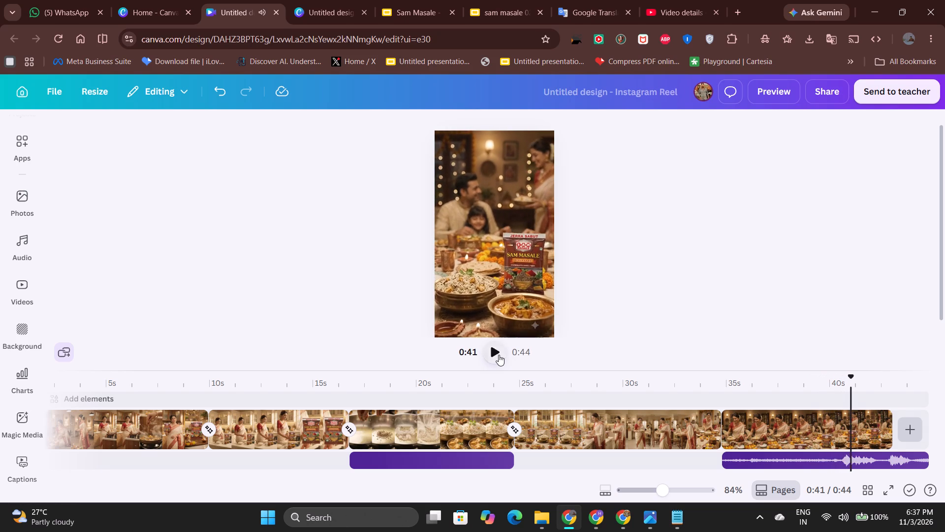
{"action": "left_click", "coordinate": [499, 355]}
{"action": "left_click", "coordinate": [499, 355]}
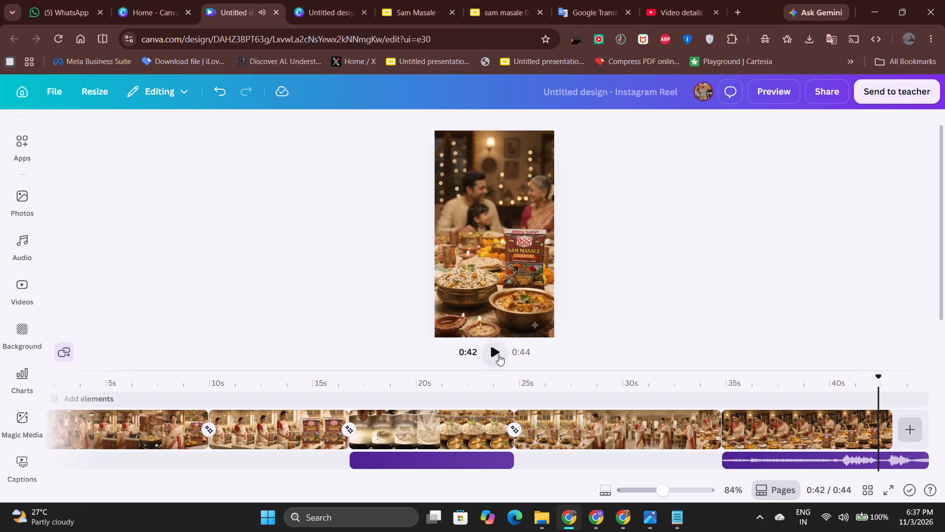
Trim the end of the last clip further, to just under 7.9 s, leaving its extracted audio at full length.
{"action": "left_click", "coordinate": [499, 355]}
{"action": "left_click", "coordinate": [499, 354]}
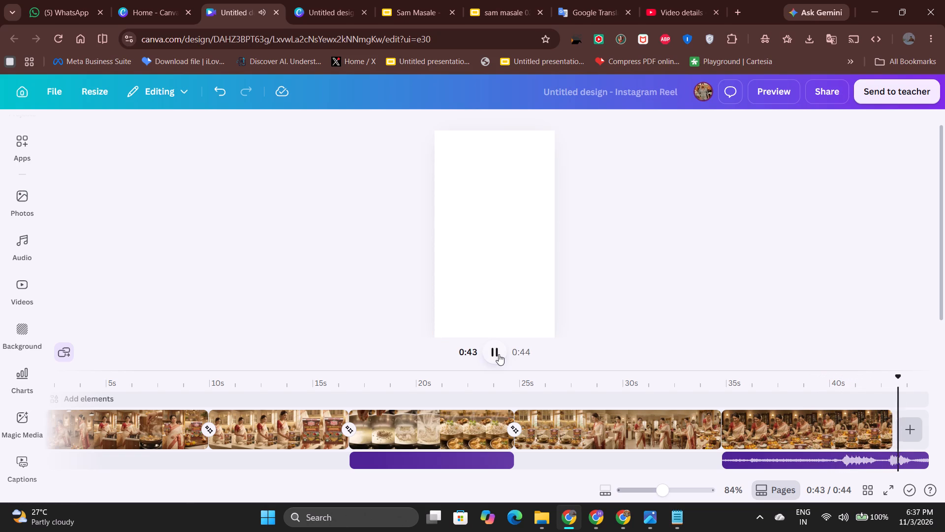
{"action": "left_click", "coordinate": [499, 354]}
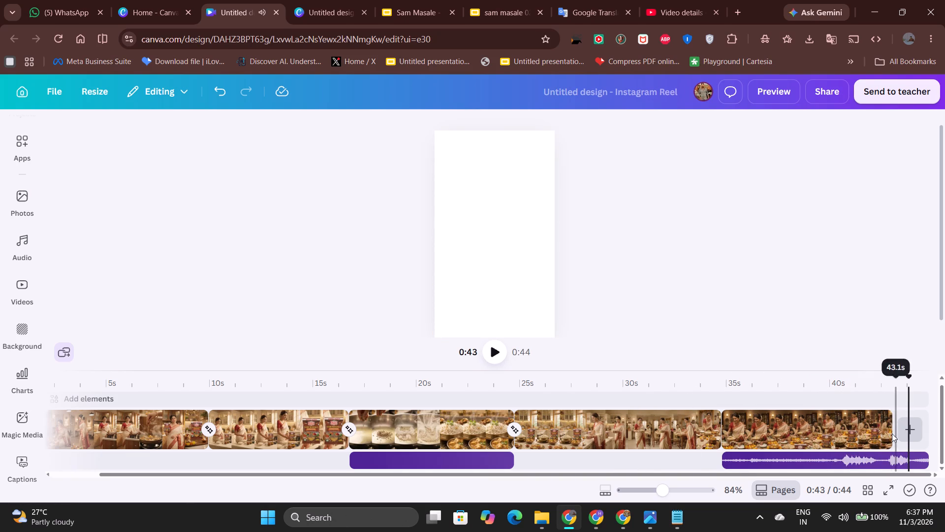
{"action": "left_click_drag", "start_coordinate": [890, 433], "coordinate": [882, 433]}
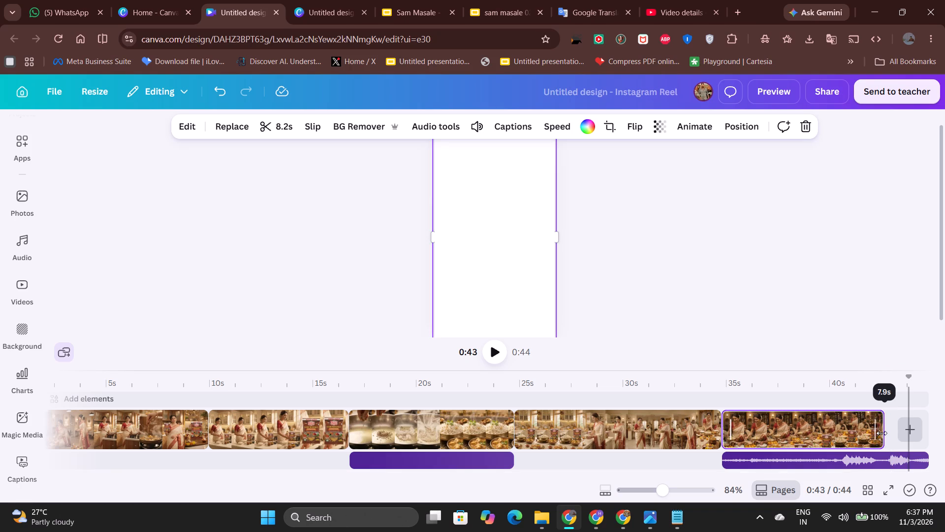
{"action": "left_click_drag", "start_coordinate": [882, 433], "coordinate": [879, 432]}
Play the shortened last clip from about 0:37 past its end to check the ending against the extracted audio.
{"action": "left_click", "coordinate": [777, 408]}
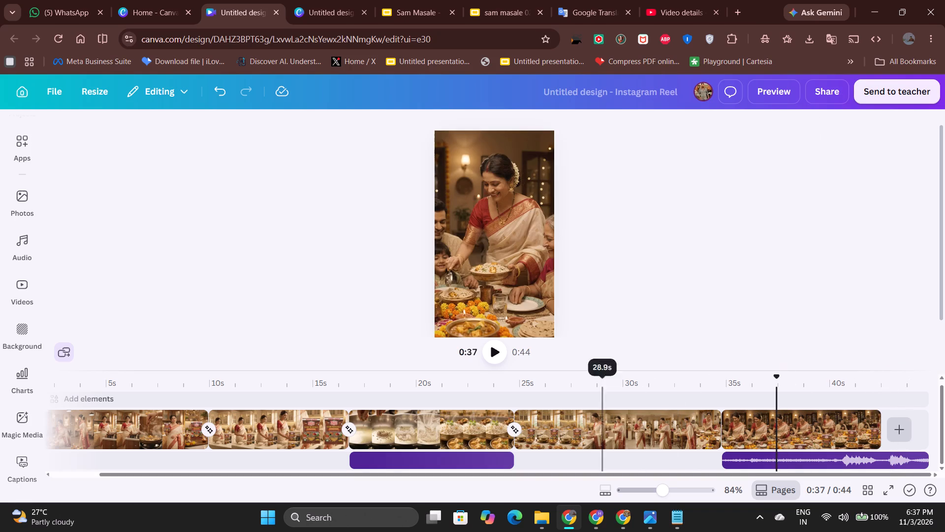
{"action": "left_click", "coordinate": [499, 354]}
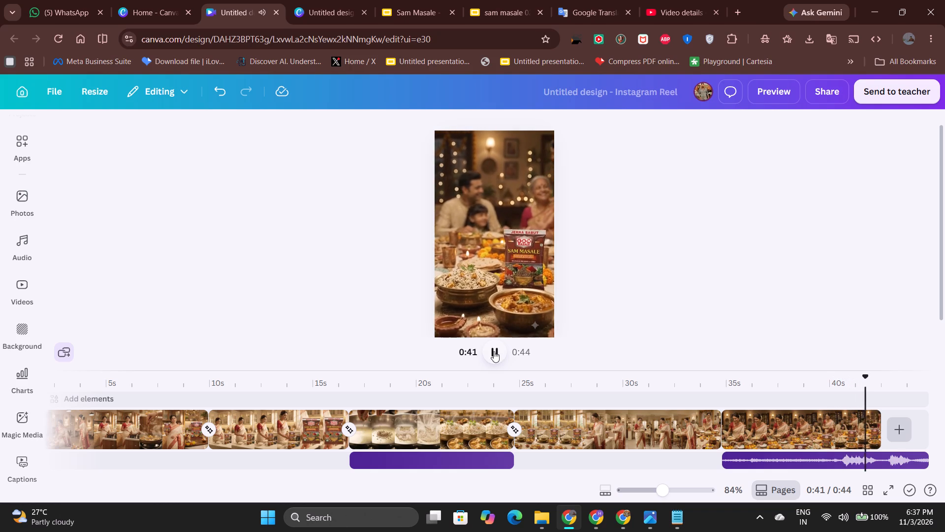
{"action": "left_click", "coordinate": [494, 351]}
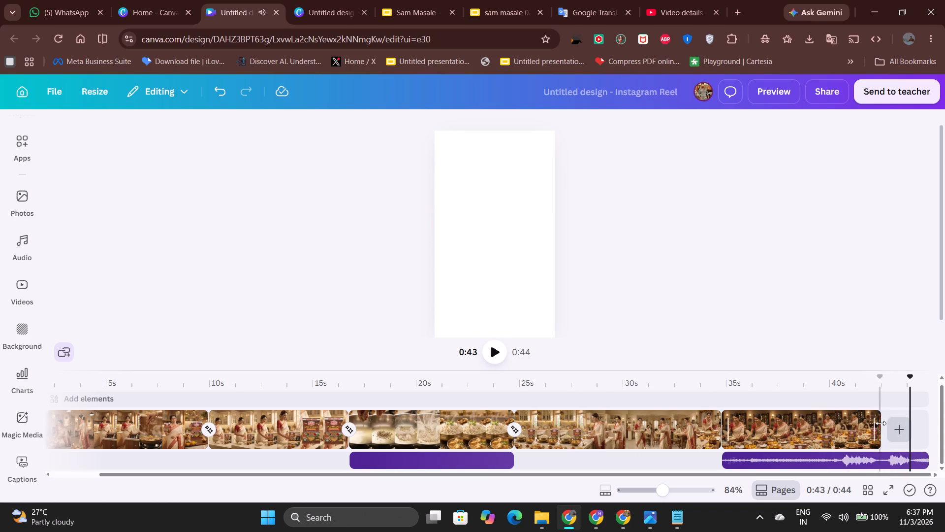
{"action": "left_click", "coordinate": [492, 357]}
{"action": "left_click", "coordinate": [492, 357]}
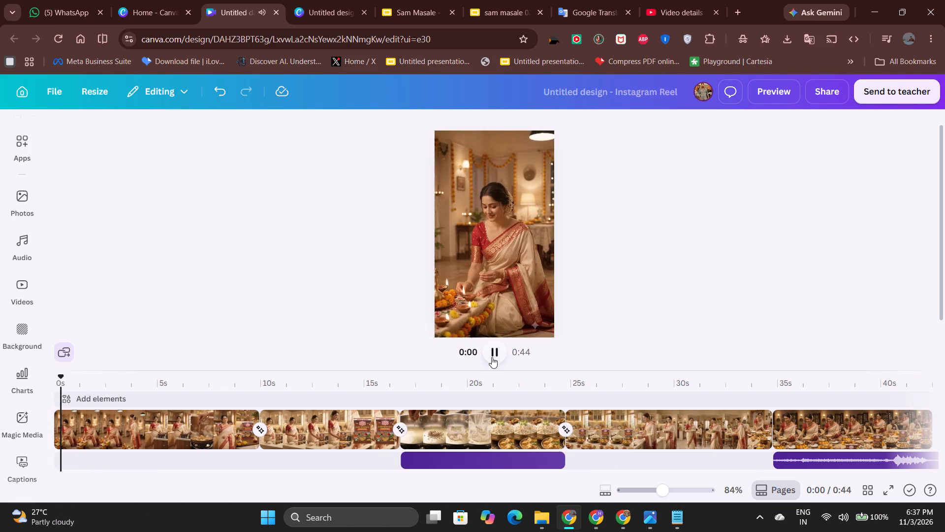
{"action": "left_click", "coordinate": [492, 357]}
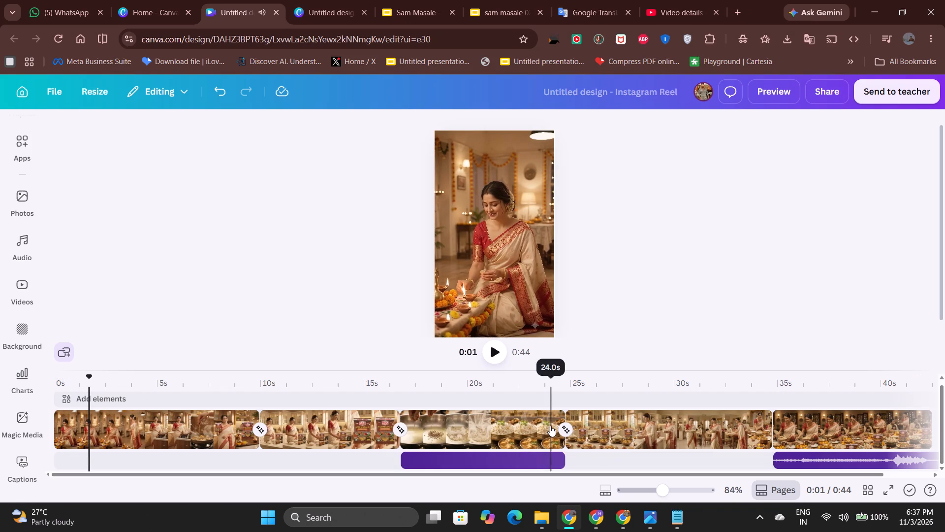
Add a Match & Move transition between the fourth clip and the last clip.
{"action": "scroll", "coordinate": [550, 426], "scroll_direction": "left", "scroll_amount": 10}
{"action": "left_click", "coordinate": [879, 398]}
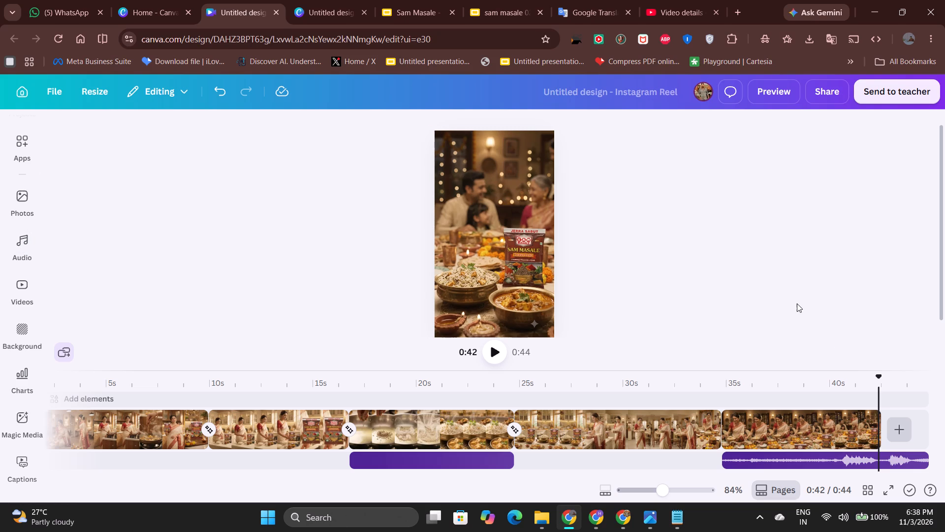
{"action": "left_click", "coordinate": [722, 436]}
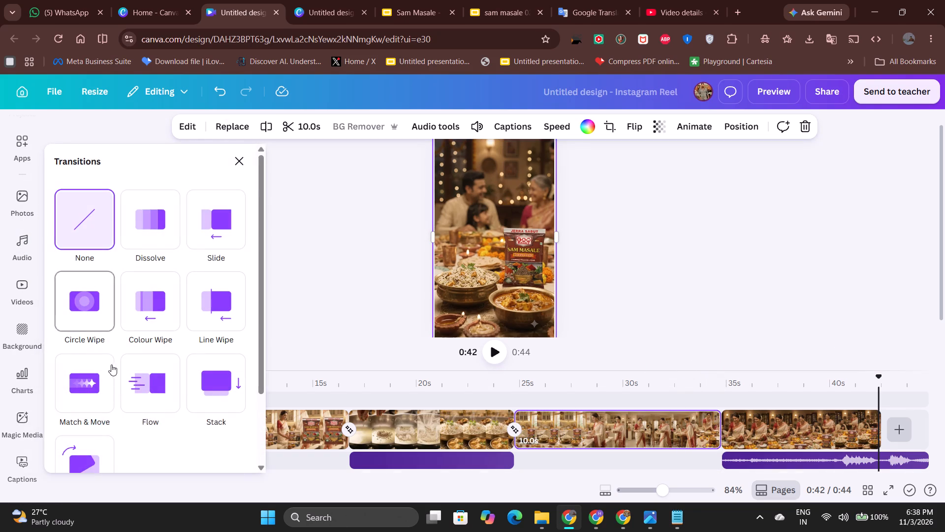
{"action": "left_click", "coordinate": [98, 368]}
{"action": "left_click", "coordinate": [356, 280]}
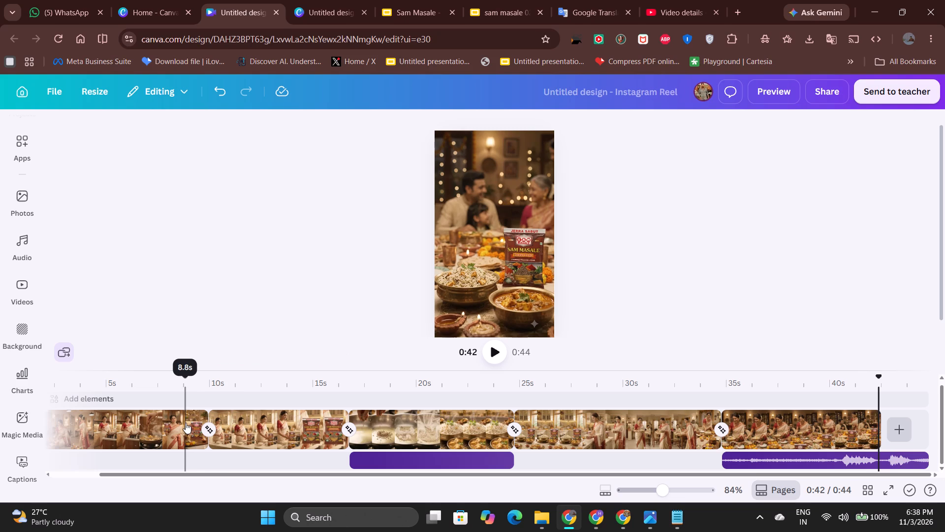
Play the reel from 0:00 in full-screen view to review the whole edit.
{"action": "scroll", "coordinate": [198, 432], "scroll_direction": "right", "scroll_amount": 7}
{"action": "left_click", "coordinate": [60, 385]}
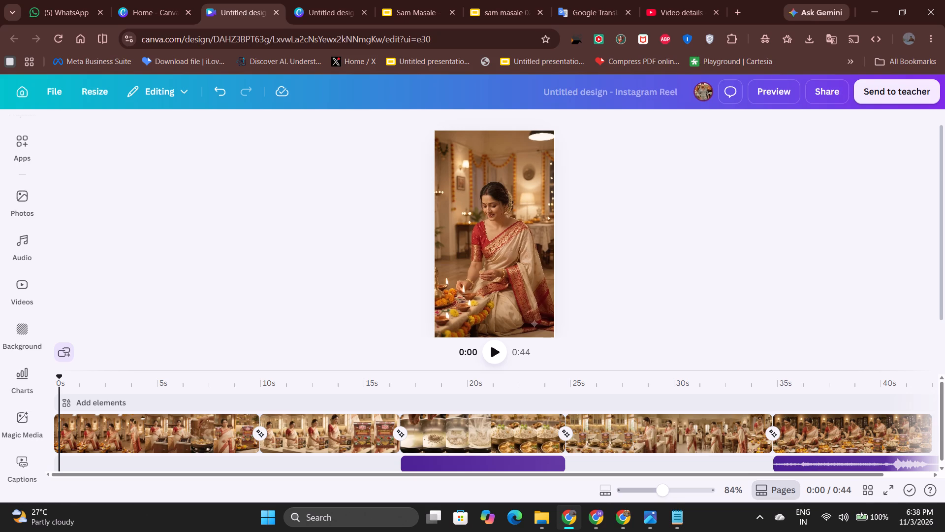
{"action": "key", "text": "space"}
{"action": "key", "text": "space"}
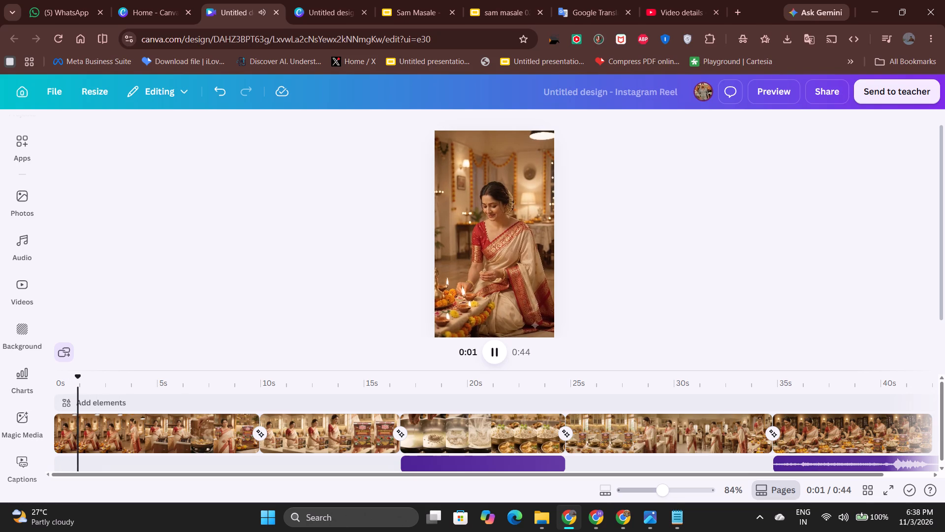
{"action": "left_click", "coordinate": [889, 490]}
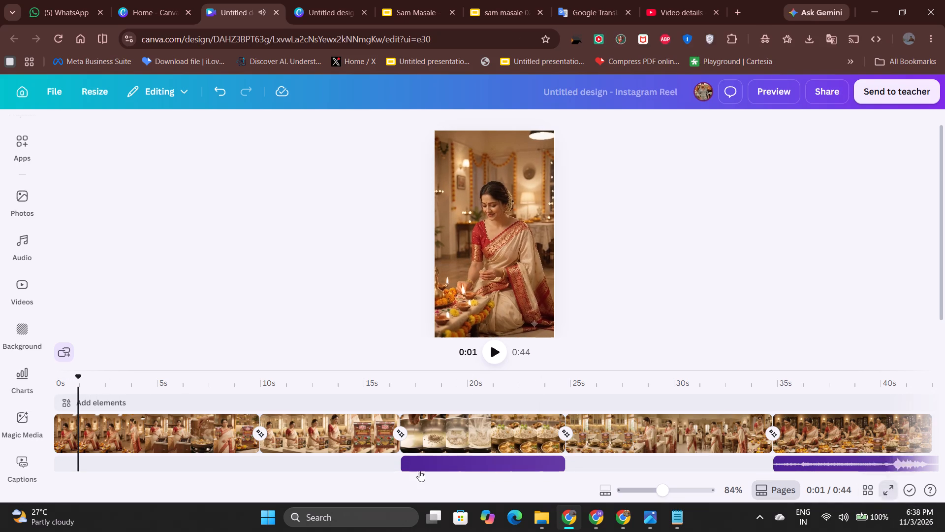
{"action": "left_click_drag", "start_coordinate": [56, 518], "coordinate": [0, 509]}
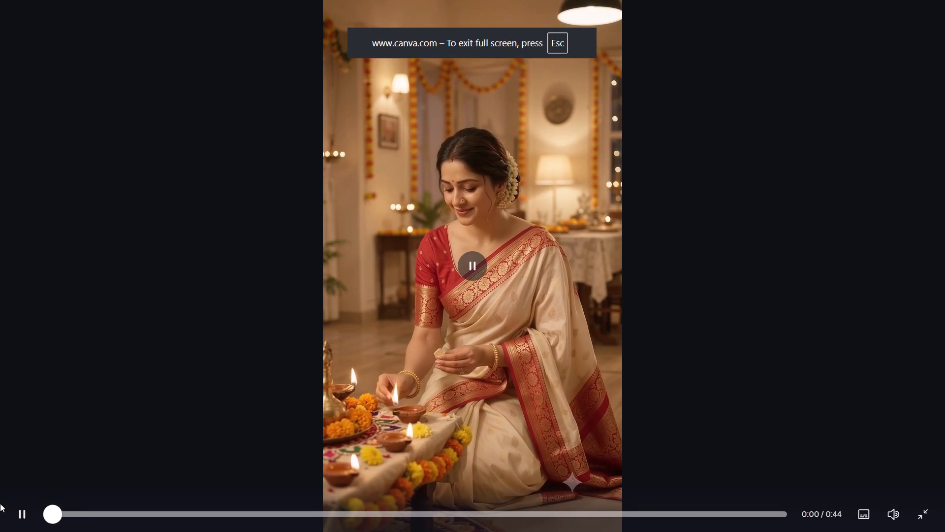
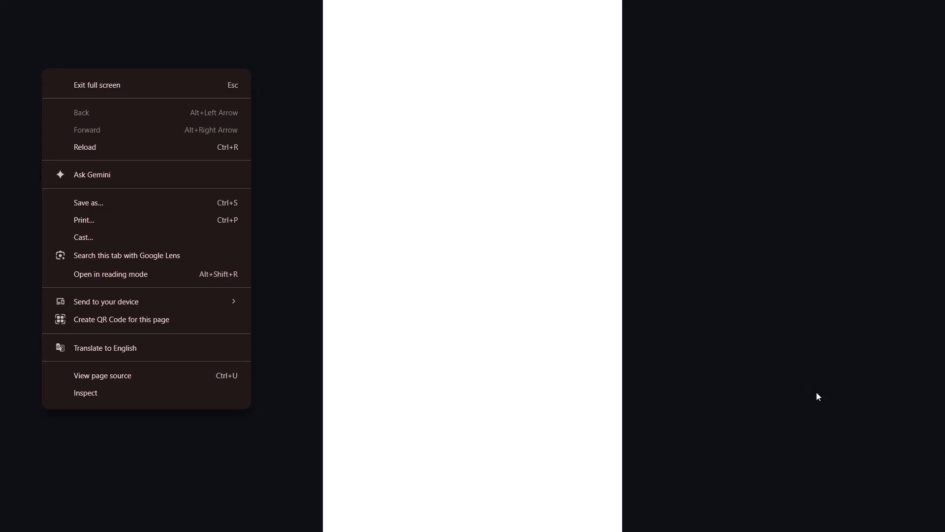
Exit the full-screen view of the reel and return to its editing timeline.
{"action": "left_click", "coordinate": [847, 419]}
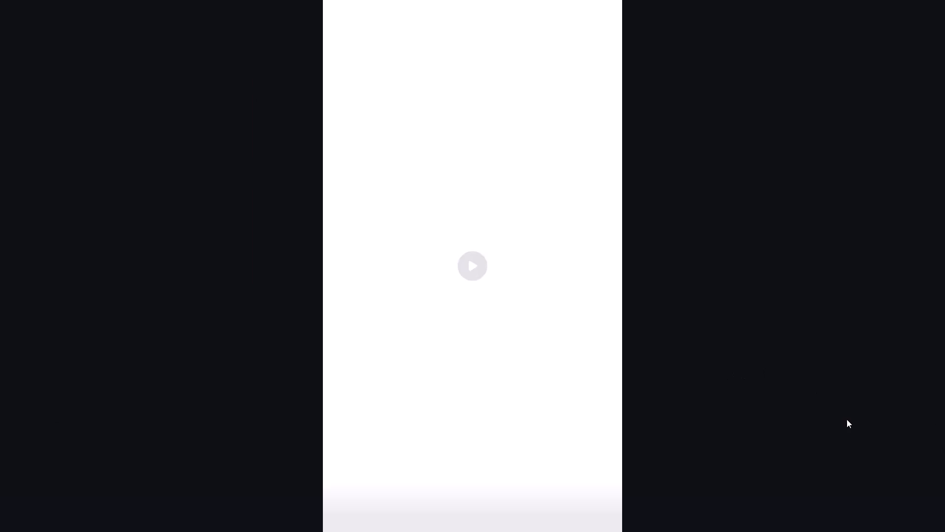
{"action": "left_click", "coordinate": [926, 519]}
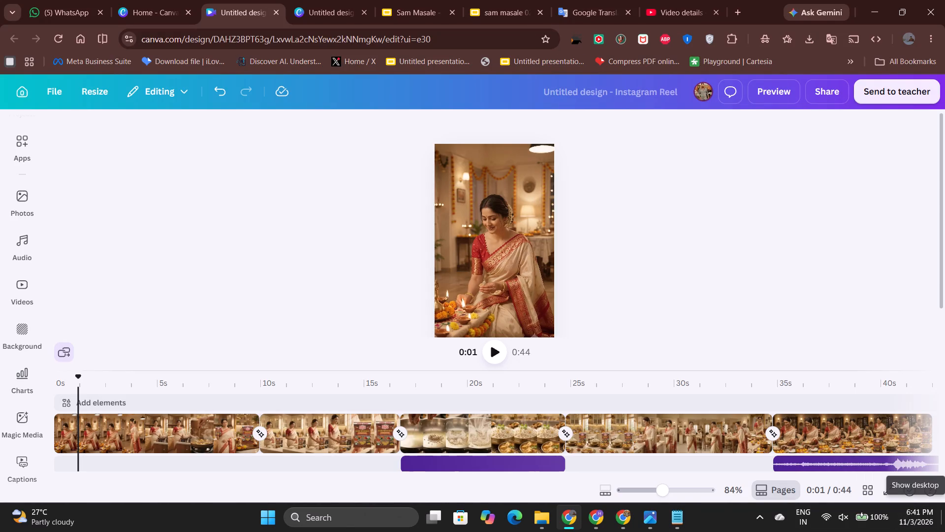
{"action": "left_click", "coordinate": [632, 371]}
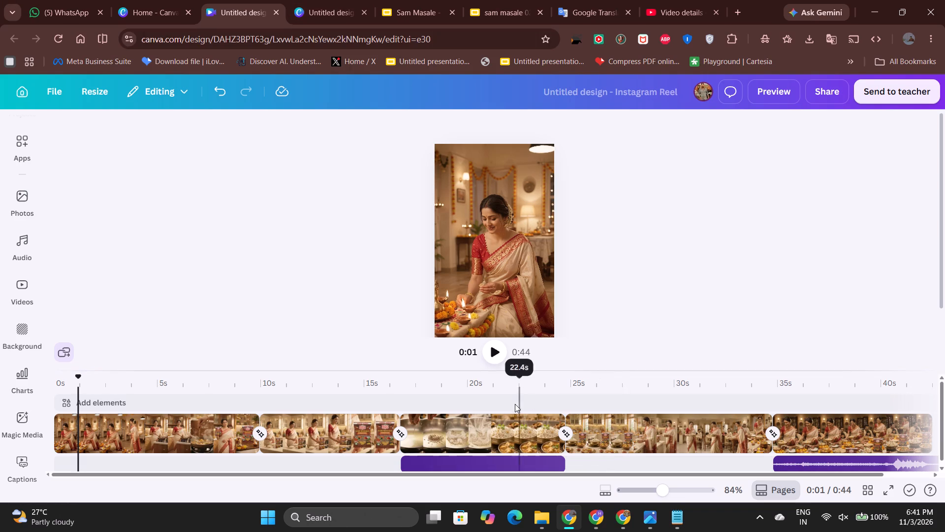
{"action": "scroll", "coordinate": [522, 423], "scroll_direction": "right", "scroll_amount": 7}
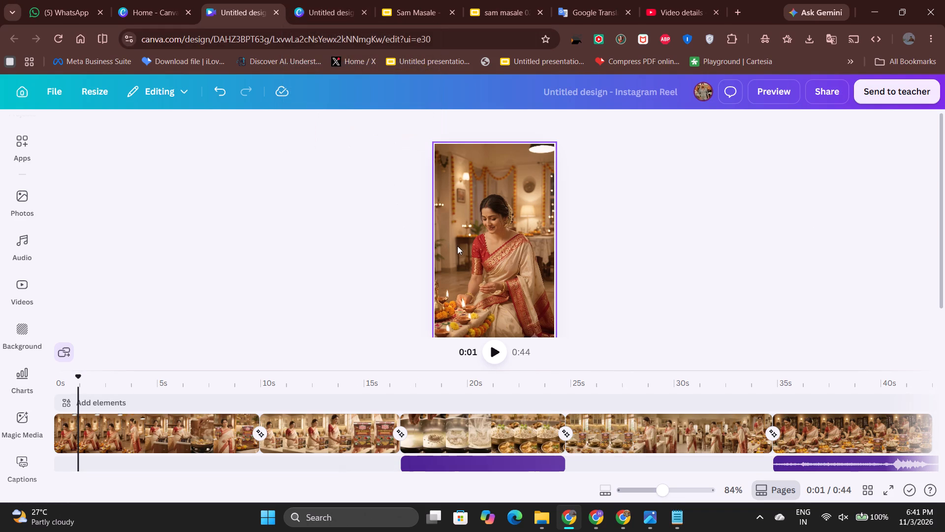
{"action": "scroll", "coordinate": [462, 234], "scroll_direction": "down", "scroll_amount": 1, "text": "ctrl"}
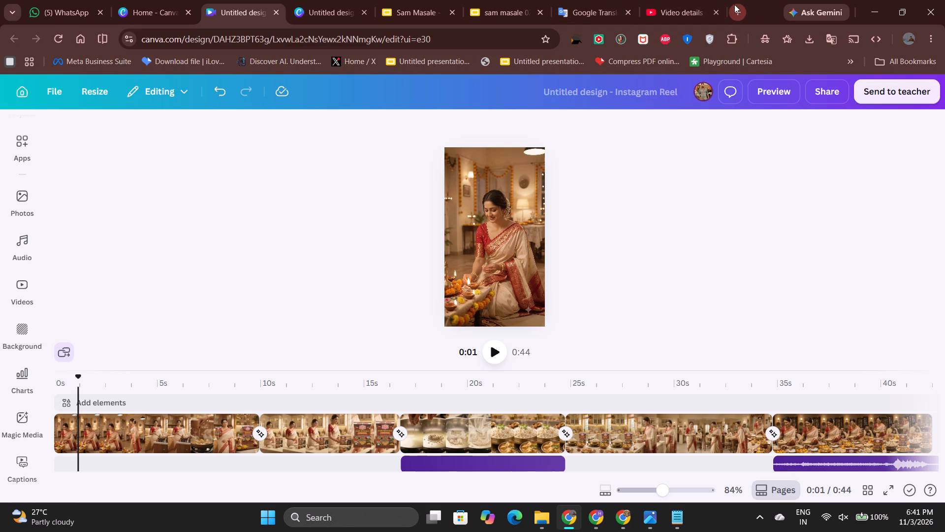
Switch to another open Chrome window.
{"action": "left_click", "coordinate": [600, 517]}
{"action": "scroll", "coordinate": [637, 326], "scroll_direction": "right", "scroll_amount": 1}
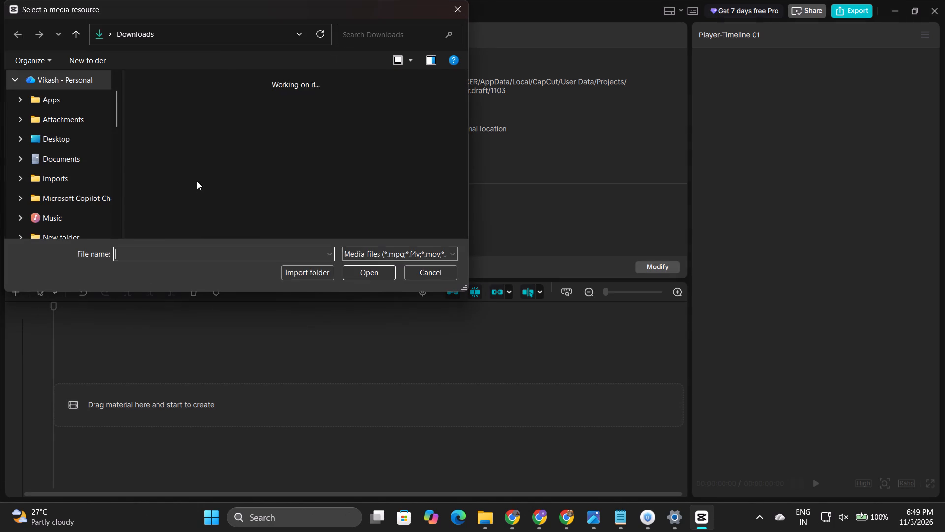
{"action": "left_click", "coordinate": [167, 125]}
{"action": "left_click", "coordinate": [354, 273]}
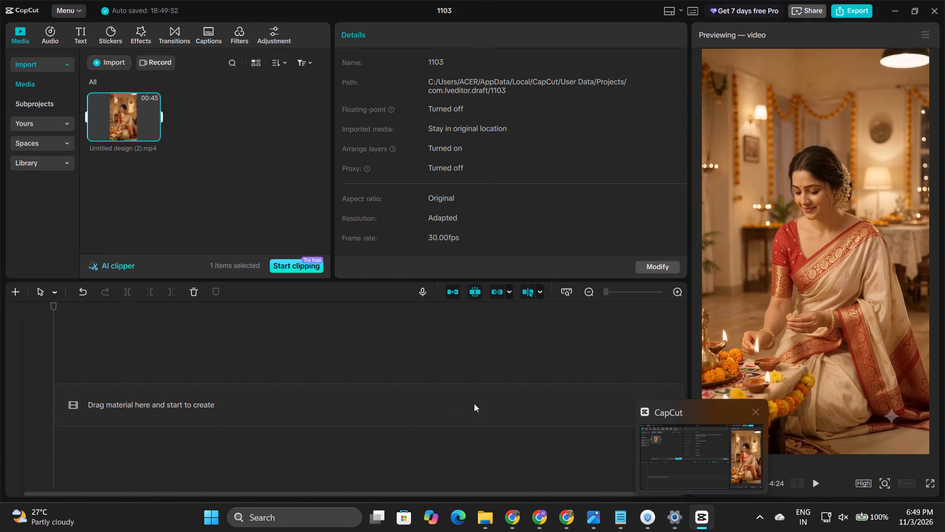
Place the Untitled design (2).mp4 clip at the start of the timeline and select it.
{"action": "left_click_drag", "start_coordinate": [141, 109], "coordinate": [100, 358]}
{"action": "left_click", "coordinate": [248, 401]}
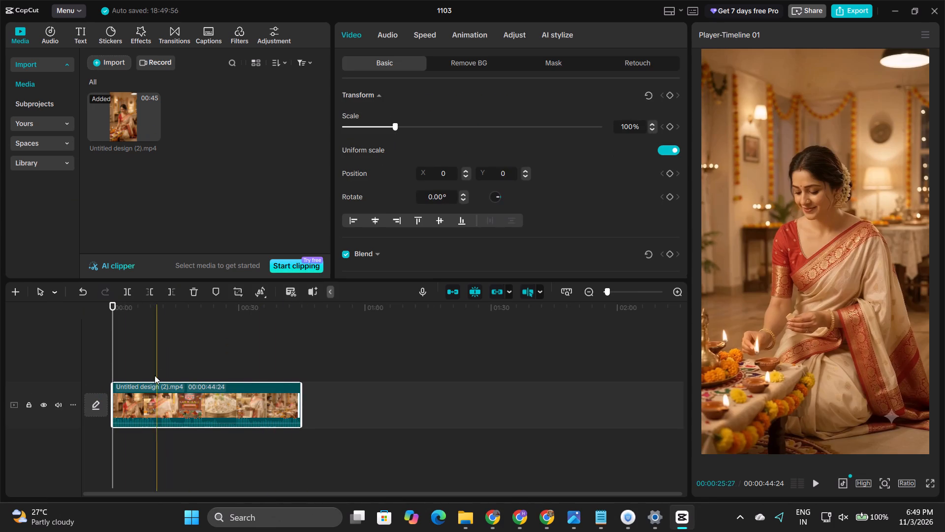
Browse the Featured filters and add the Denim Silver filter above the video at the start of the timeline.
{"action": "left_click", "coordinate": [235, 39]}
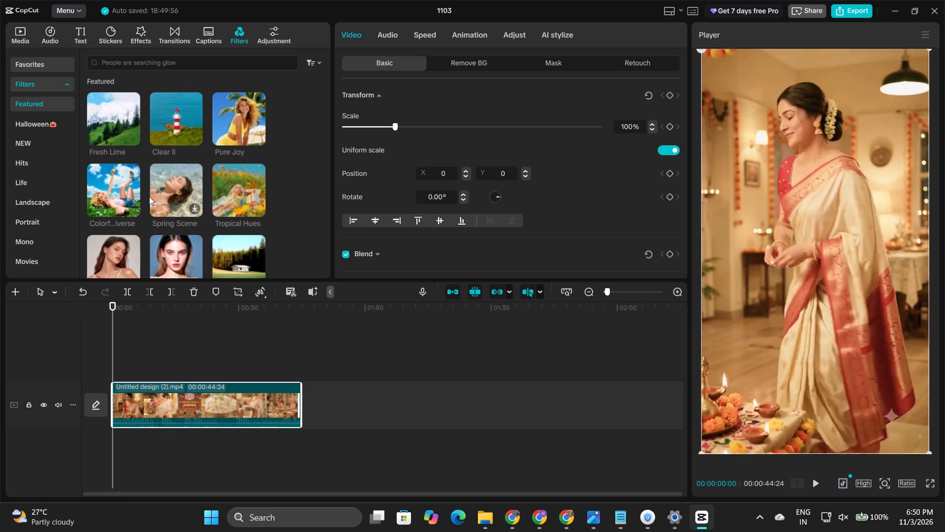
{"action": "scroll", "coordinate": [154, 232], "scroll_direction": "down", "scroll_amount": 1}
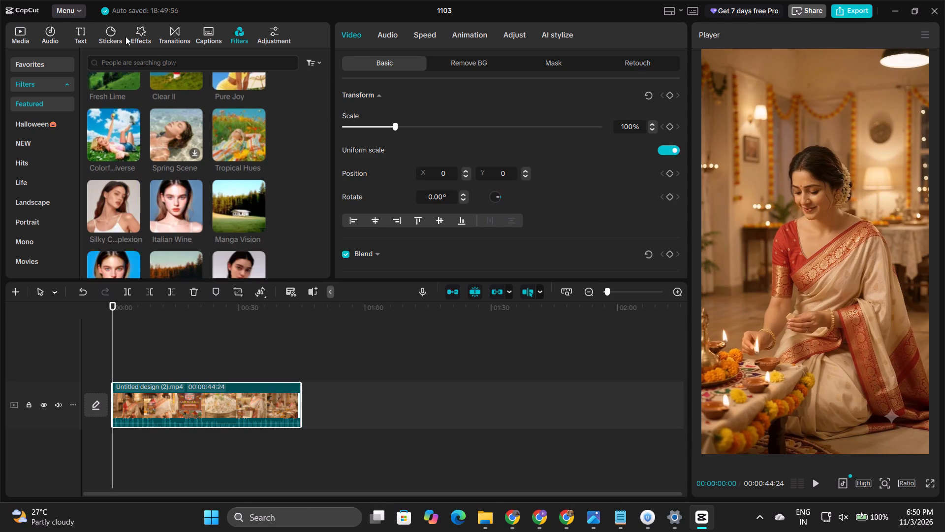
{"action": "scroll", "coordinate": [148, 245], "scroll_direction": "down", "scroll_amount": 1}
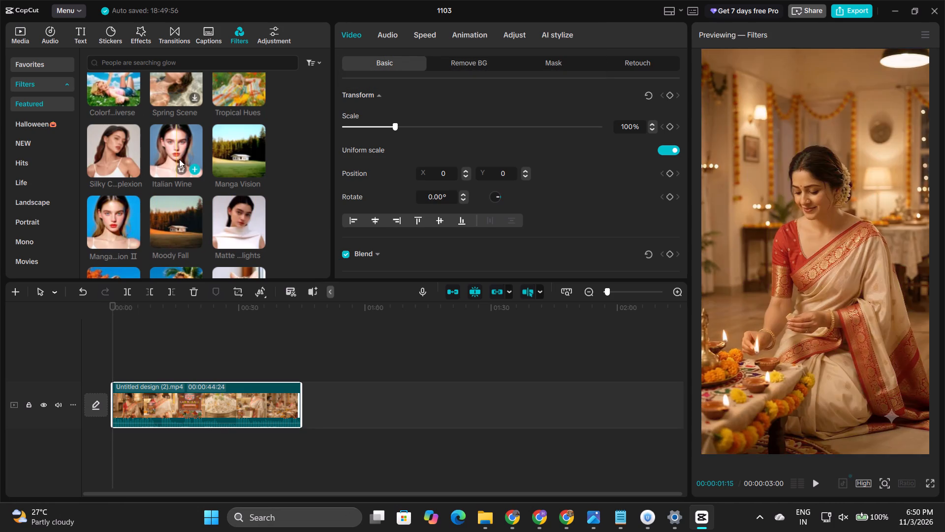
{"action": "scroll", "coordinate": [158, 241], "scroll_direction": "down", "scroll_amount": 2}
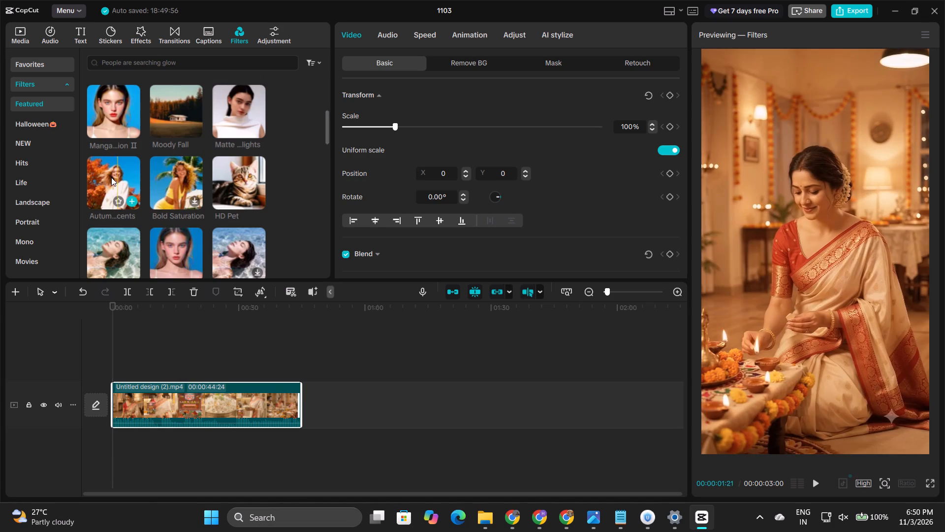
{"action": "scroll", "coordinate": [189, 190], "scroll_direction": "down", "scroll_amount": 2}
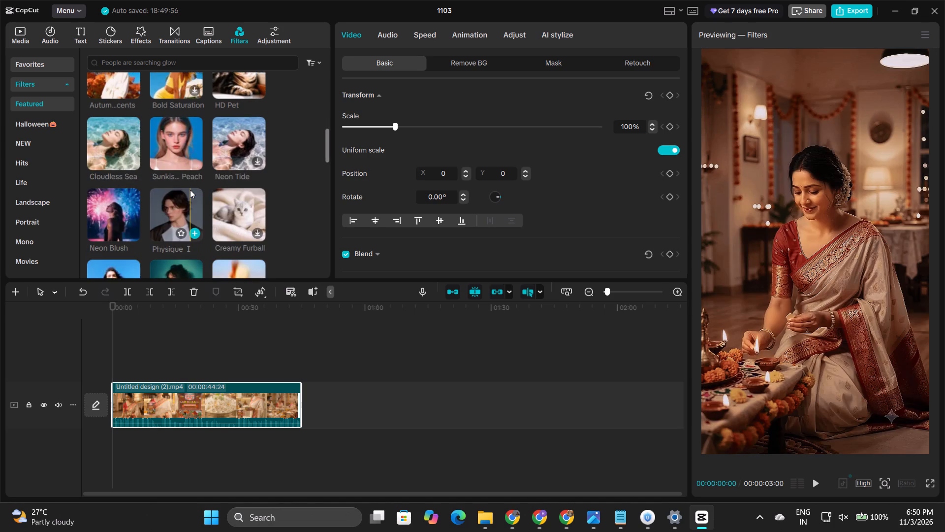
{"action": "left_click", "coordinate": [237, 211]}
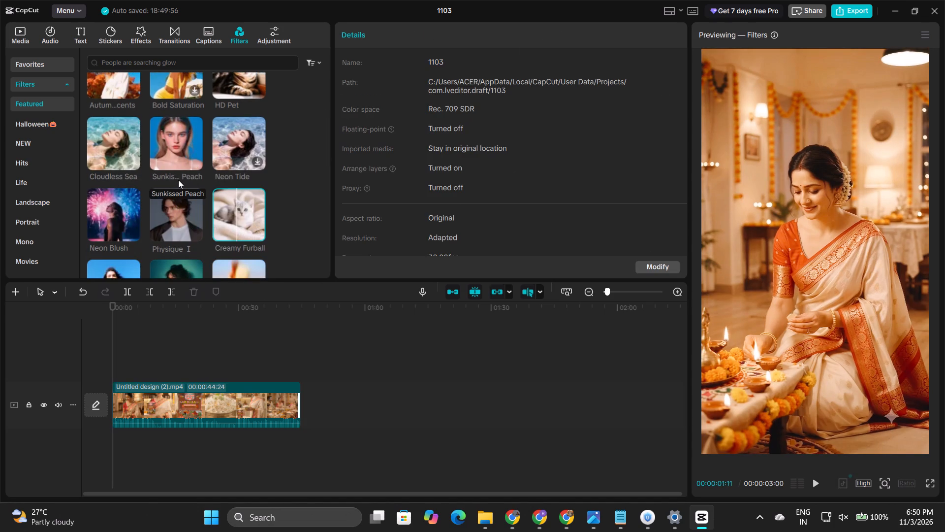
{"action": "scroll", "coordinate": [168, 185], "scroll_direction": "down", "scroll_amount": 2}
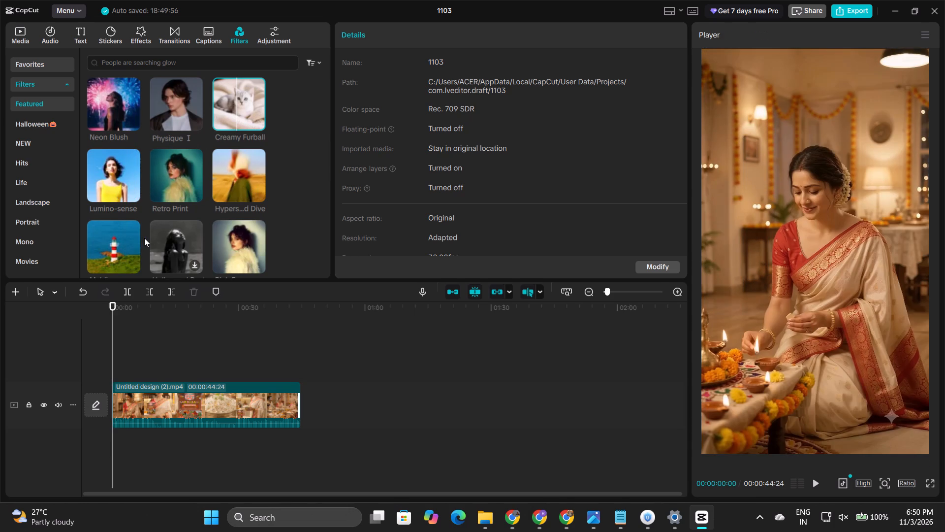
{"action": "scroll", "coordinate": [199, 235], "scroll_direction": "down", "scroll_amount": 2}
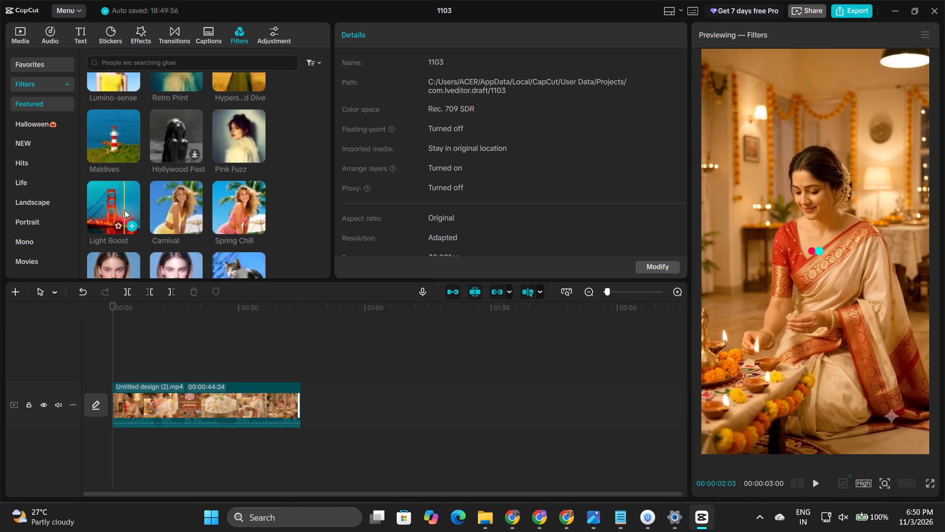
{"action": "scroll", "coordinate": [179, 207], "scroll_direction": "down", "scroll_amount": 2}
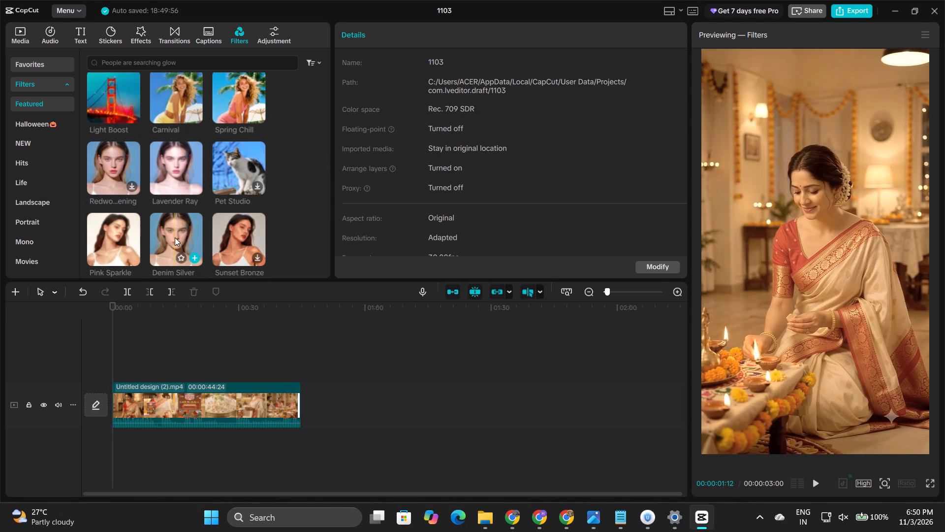
{"action": "left_click_drag", "start_coordinate": [180, 239], "coordinate": [132, 359]}
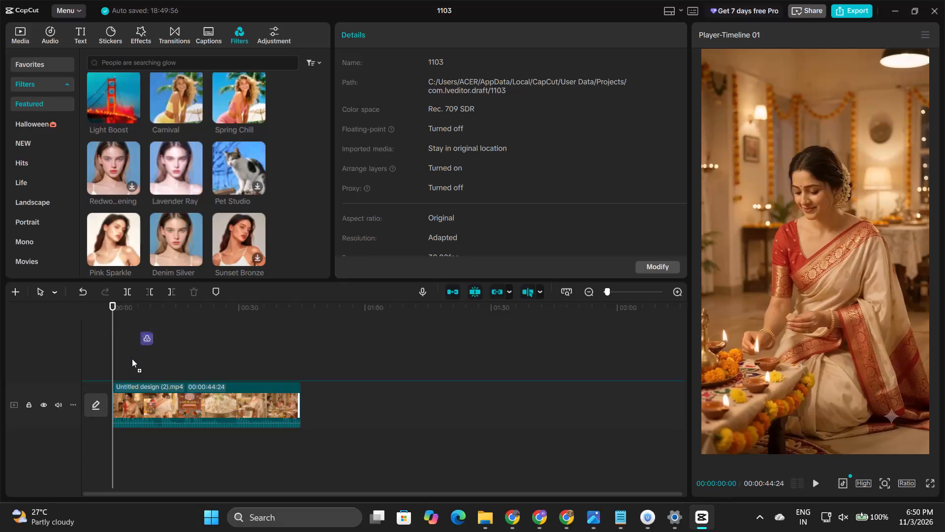
{"action": "left_click_drag", "start_coordinate": [132, 359], "coordinate": [113, 374]}
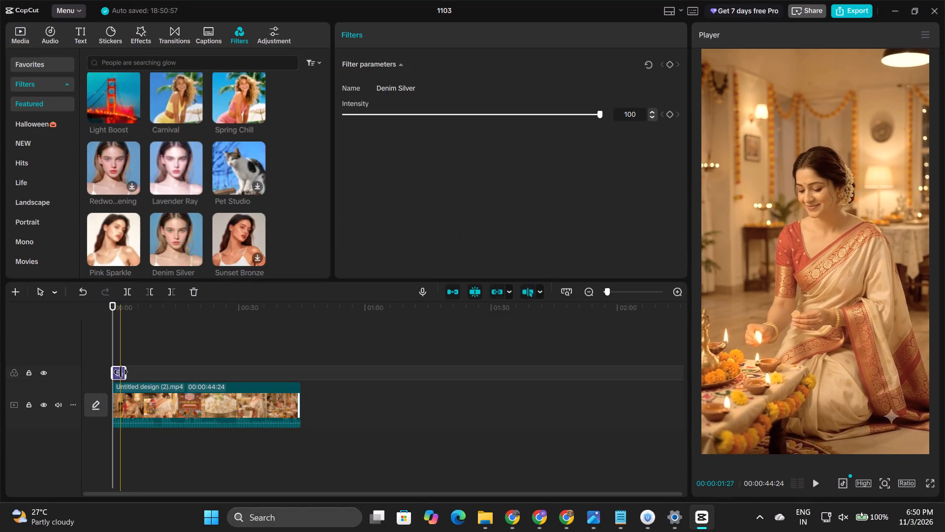
Extend the Denim Silver filter to the end of the Untitled design (2).mp4 clip.
{"action": "left_click", "coordinate": [121, 372]}
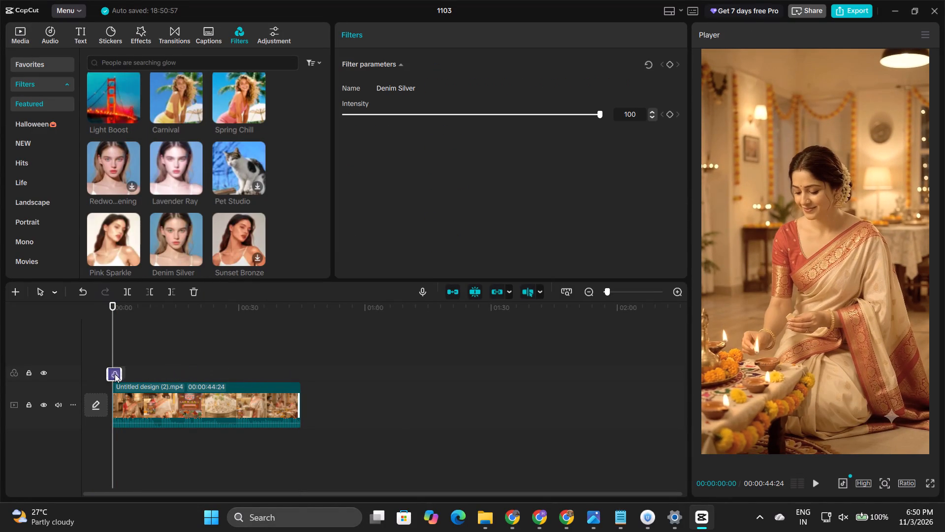
{"action": "left_click", "coordinate": [188, 336]}
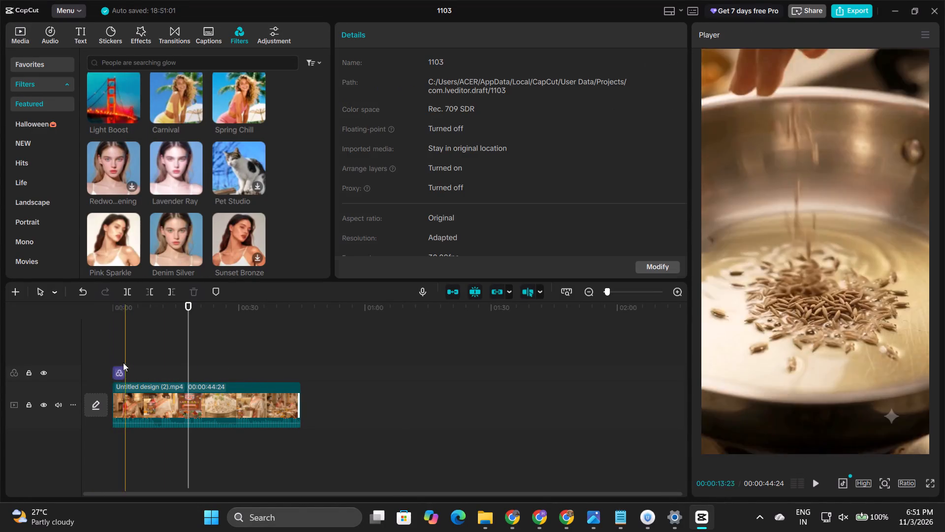
{"action": "left_click", "coordinate": [121, 372]}
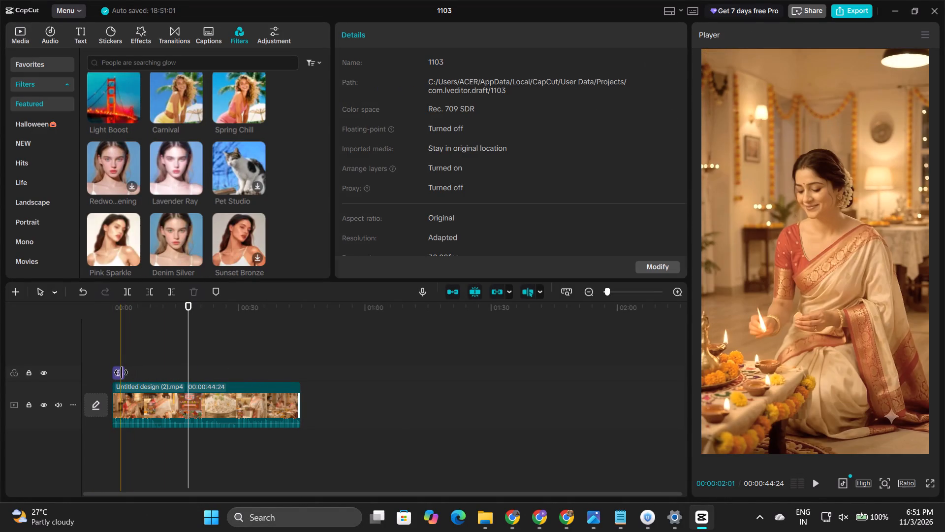
{"action": "left_click", "coordinate": [121, 372]}
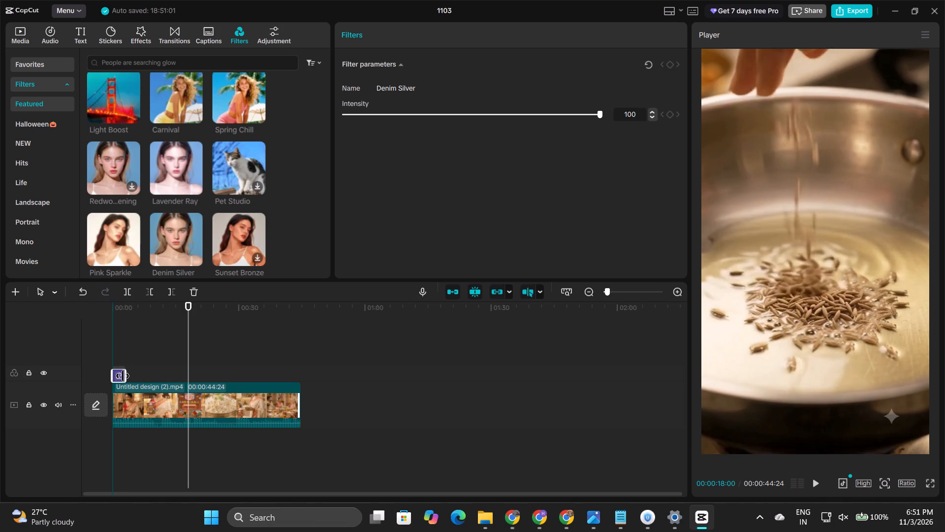
{"action": "left_click_drag", "start_coordinate": [124, 375], "coordinate": [306, 379]}
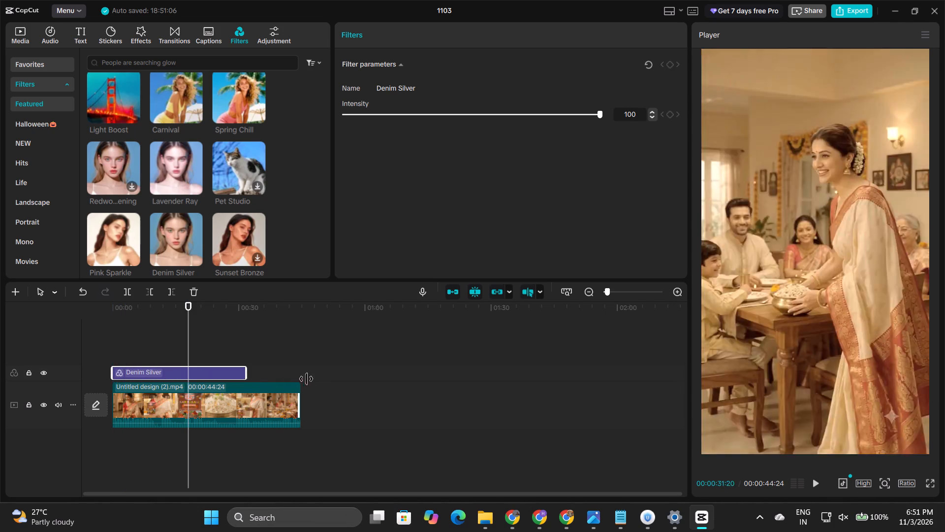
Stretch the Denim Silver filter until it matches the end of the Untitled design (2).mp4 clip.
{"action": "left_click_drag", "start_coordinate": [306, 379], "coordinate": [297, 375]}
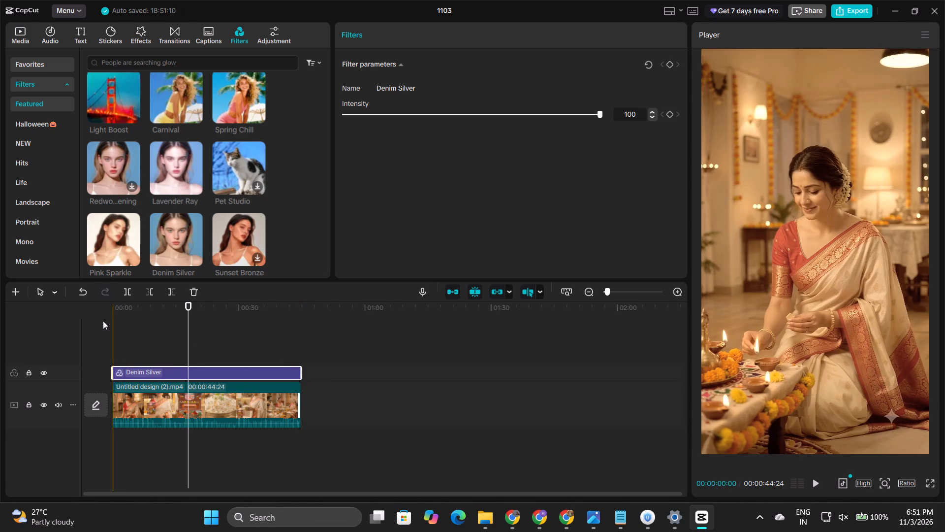
Play the Untitled design (2).mp4 clip from the start to review it with the Denim Silver filter.
{"action": "left_click", "coordinate": [102, 320]}
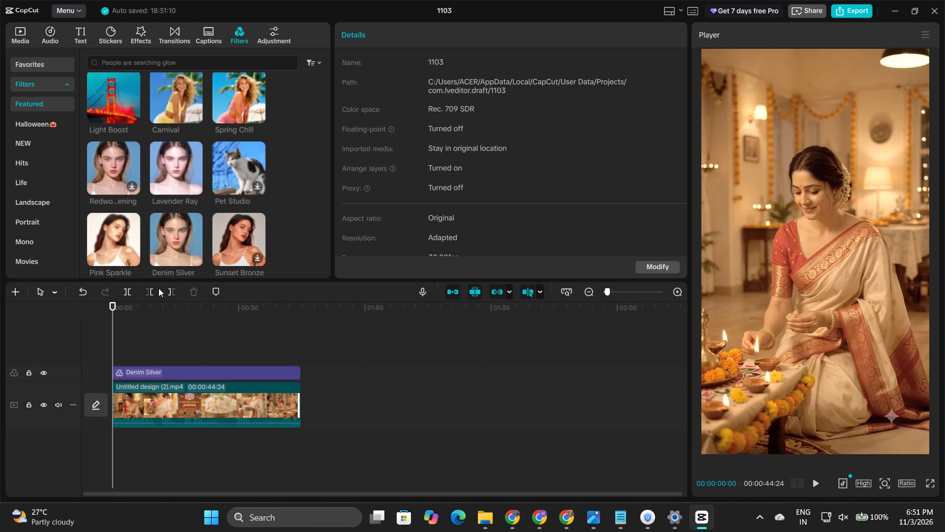
{"action": "left_click", "coordinate": [813, 484]}
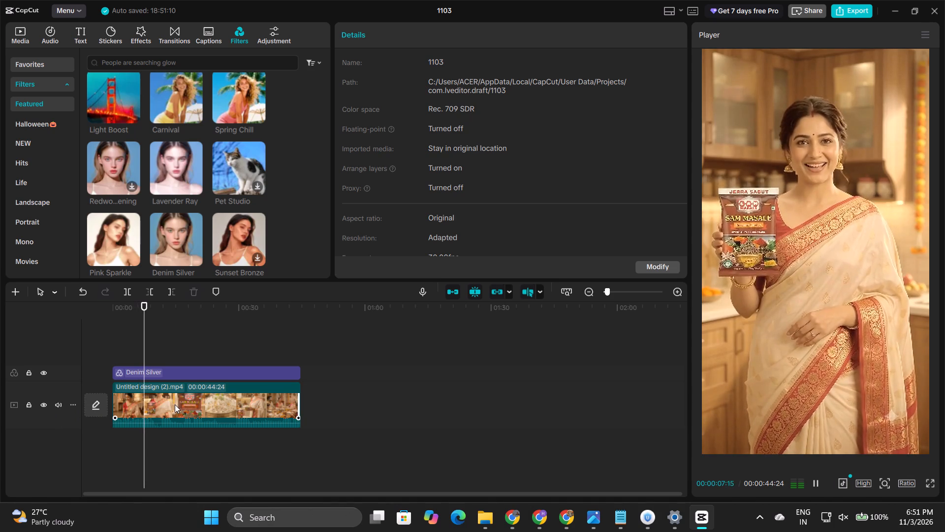
{"action": "left_click", "coordinate": [177, 405]}
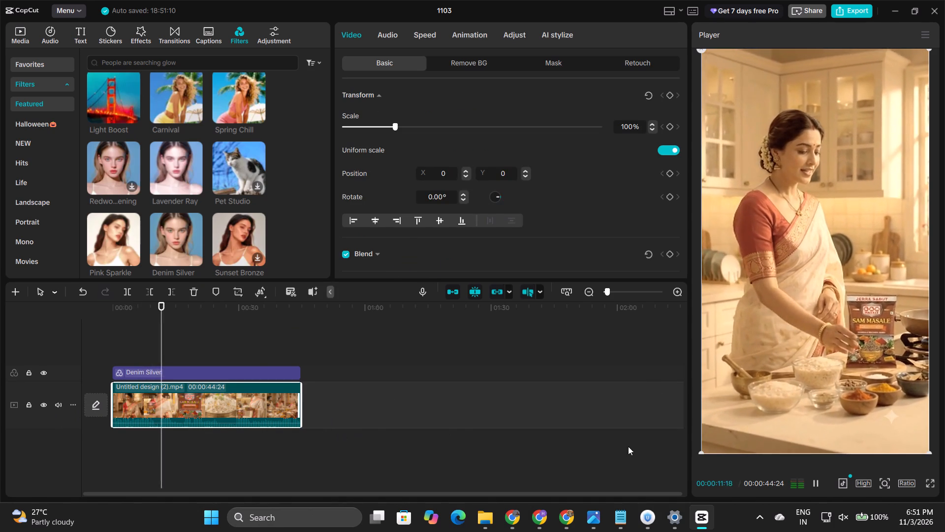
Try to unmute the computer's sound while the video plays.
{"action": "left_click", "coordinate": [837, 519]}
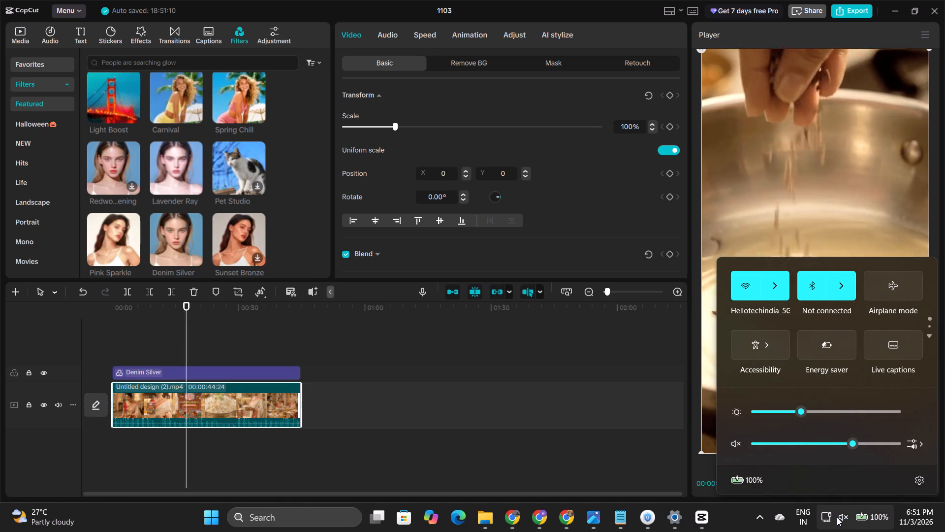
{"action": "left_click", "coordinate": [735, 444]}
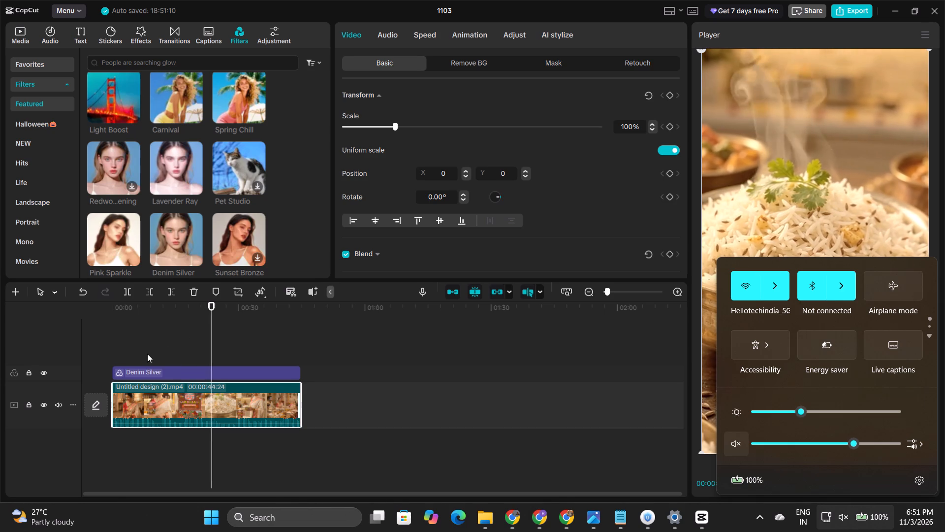
Replay the filtered video from the start of the timeline and pause it after about two seconds.
{"action": "left_click", "coordinate": [114, 344]}
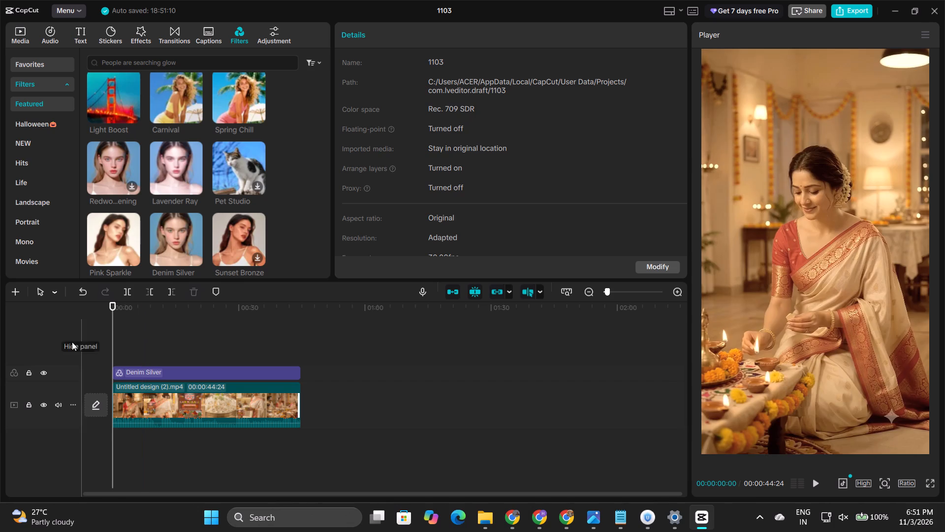
{"action": "left_click", "coordinate": [814, 481]}
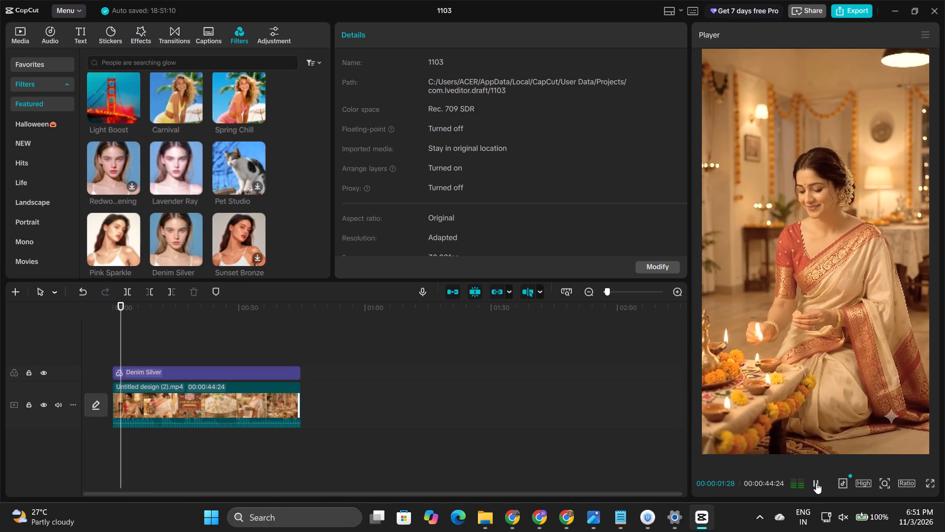
{"action": "left_click", "coordinate": [816, 483]}
Unmute the computer's sound in the system volume settings.
{"action": "left_click", "coordinate": [844, 516]}
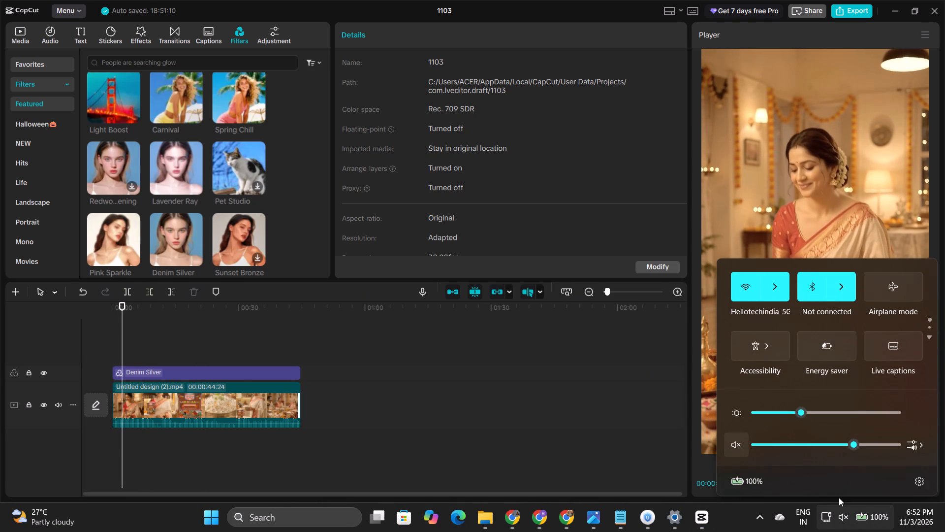
{"action": "left_click", "coordinate": [743, 447]}
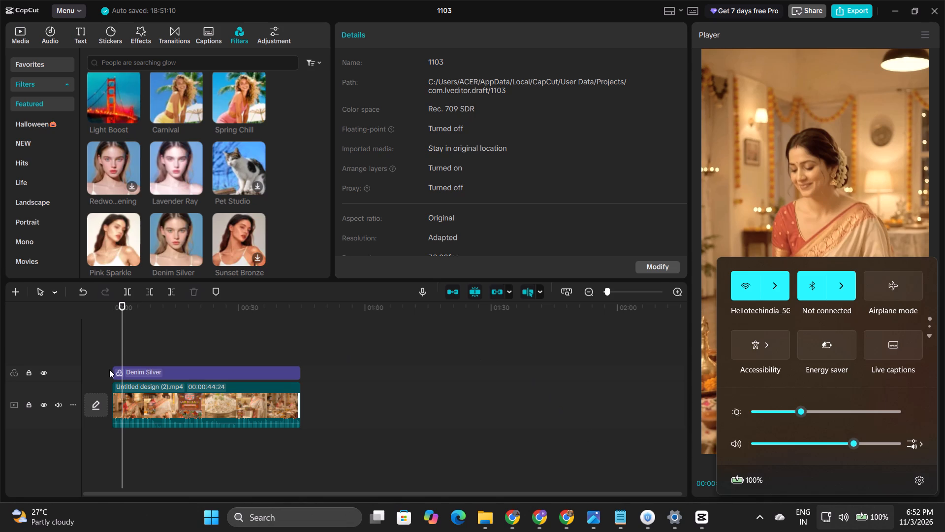
Play the filtered video with sound from the start to review it.
{"action": "left_click", "coordinate": [105, 351]}
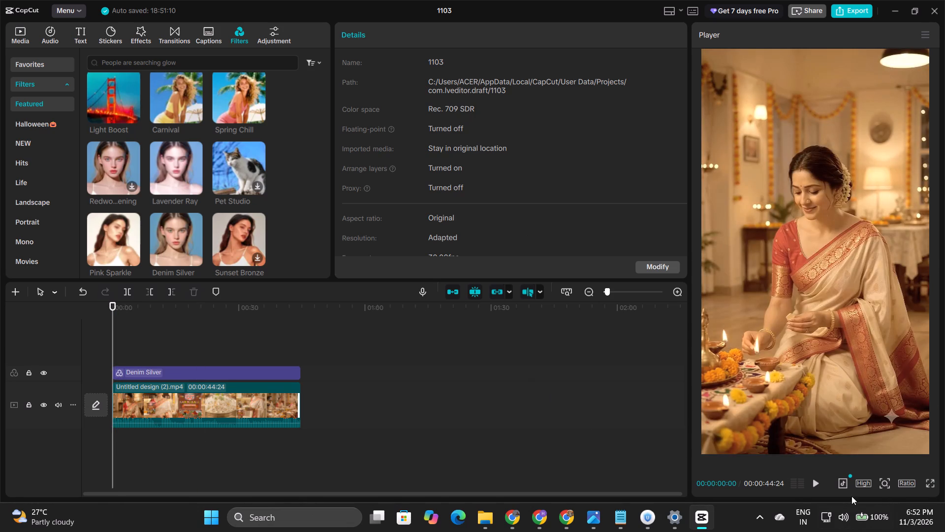
{"action": "left_click", "coordinate": [816, 485]}
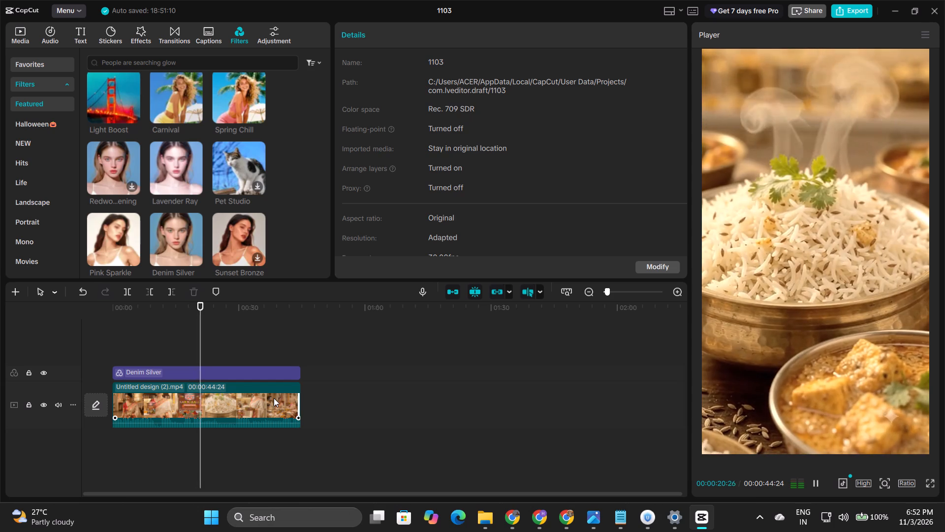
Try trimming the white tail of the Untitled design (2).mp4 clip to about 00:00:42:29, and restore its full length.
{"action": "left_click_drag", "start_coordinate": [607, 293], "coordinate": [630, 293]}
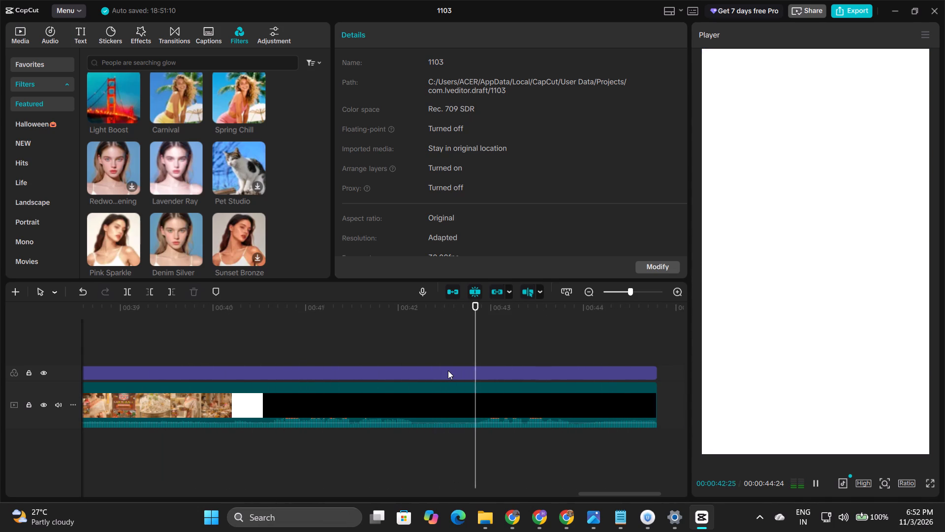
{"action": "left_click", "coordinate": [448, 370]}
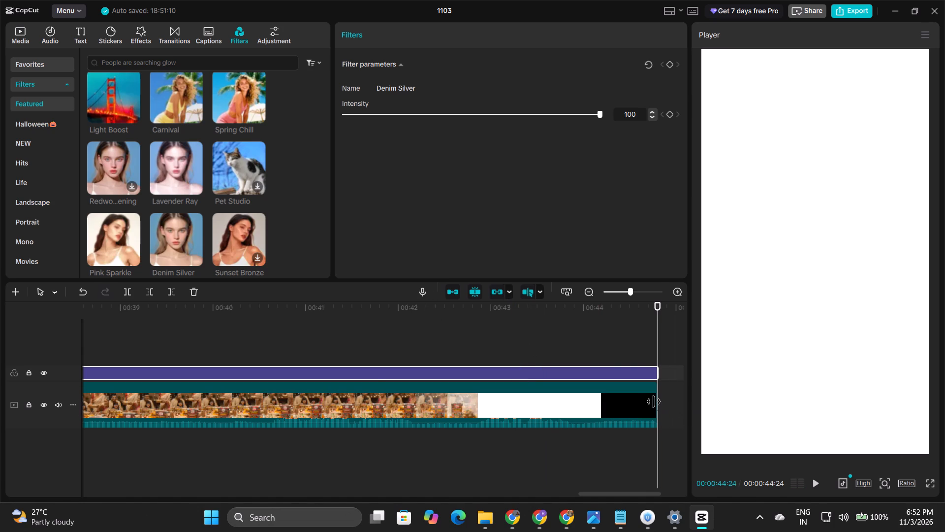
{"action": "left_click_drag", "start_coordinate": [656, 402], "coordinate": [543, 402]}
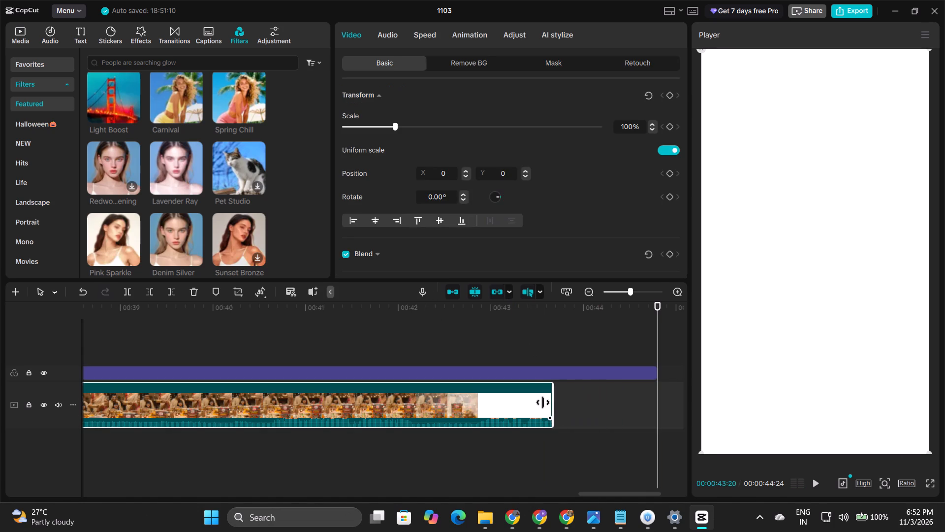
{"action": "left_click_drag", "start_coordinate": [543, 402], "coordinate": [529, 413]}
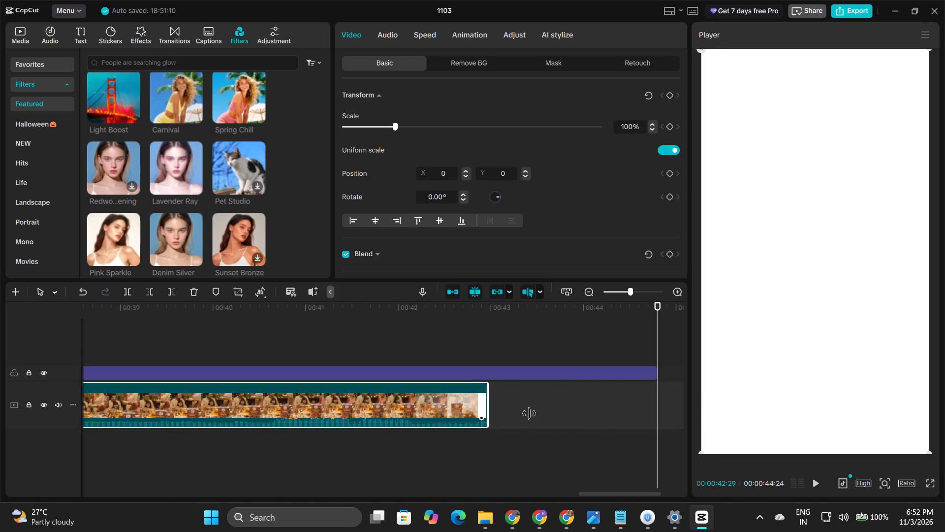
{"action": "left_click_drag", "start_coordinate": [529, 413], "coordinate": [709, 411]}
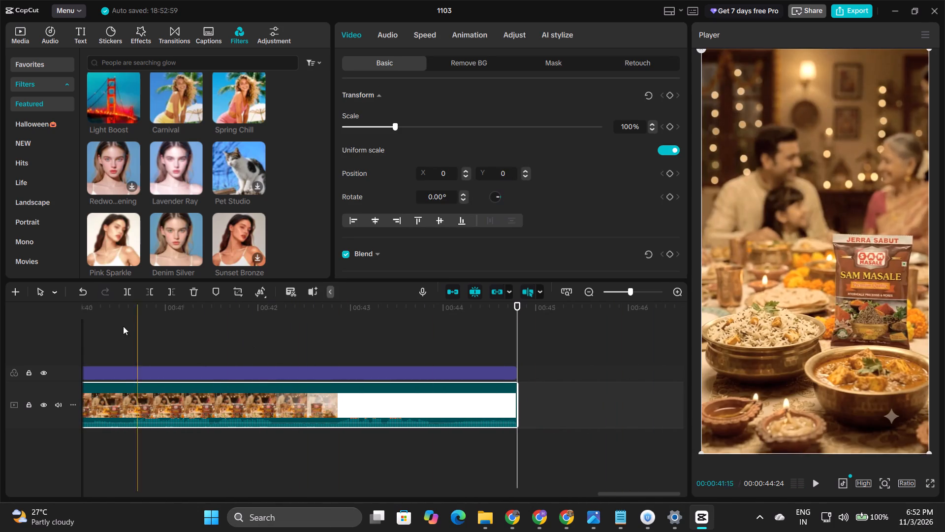
Delete the Denim Silver filter from the timeline.
{"action": "scroll", "coordinate": [206, 363], "scroll_direction": "right", "scroll_amount": 18}
{"action": "scroll", "coordinate": [220, 360], "scroll_direction": "right", "scroll_amount": 3}
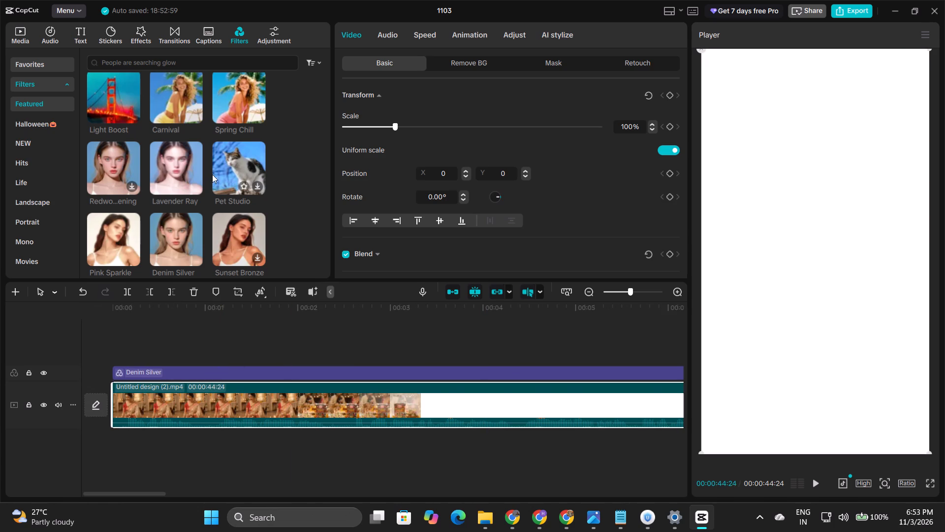
{"action": "left_click", "coordinate": [243, 368]}
{"action": "key", "text": "Delete"}
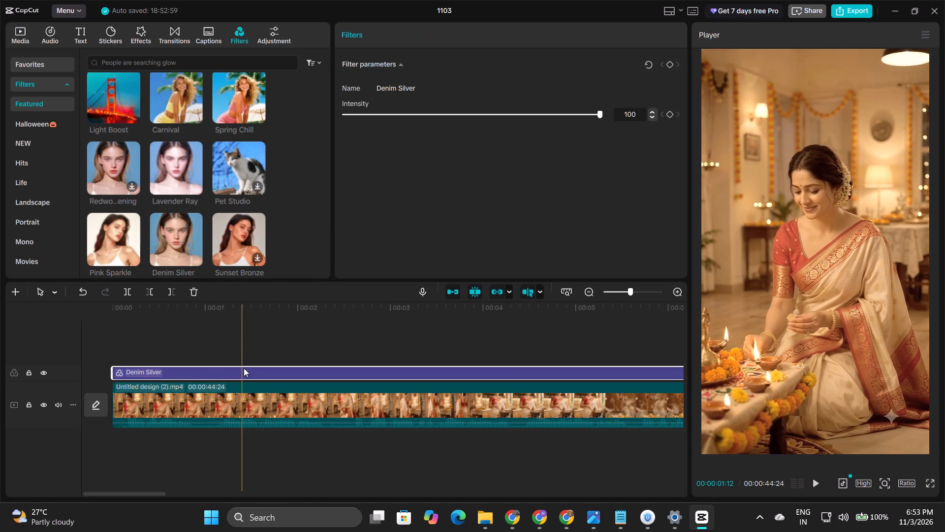
Look through the unfiltered footage of the Untitled design (2).mp4 clip along the timeline.
{"action": "left_click", "coordinate": [371, 382]}
{"action": "scroll", "coordinate": [561, 384], "scroll_direction": "left", "scroll_amount": 1}
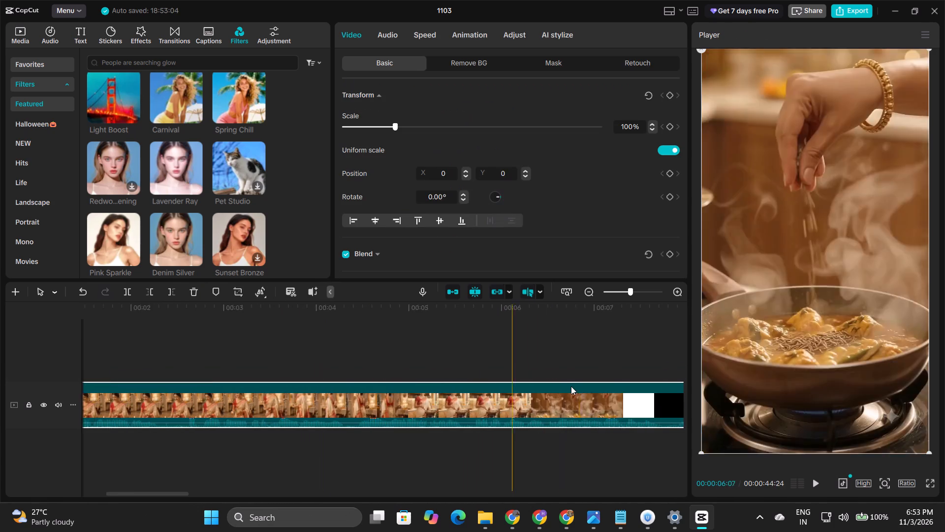
{"action": "scroll", "coordinate": [571, 386], "scroll_direction": "left", "scroll_amount": 4}
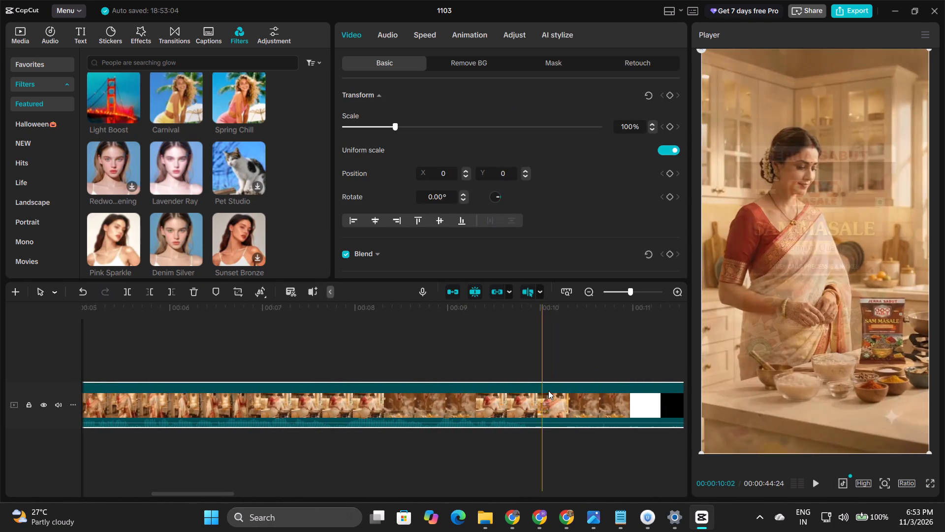
{"action": "scroll", "coordinate": [548, 391], "scroll_direction": "left", "scroll_amount": 1}
{"action": "scroll", "coordinate": [215, 393], "scroll_direction": "right", "scroll_amount": 20}
{"action": "scroll", "coordinate": [215, 393], "scroll_direction": "right", "scroll_amount": 20}
{"action": "scroll", "coordinate": [215, 393], "scroll_direction": "right", "scroll_amount": 20}
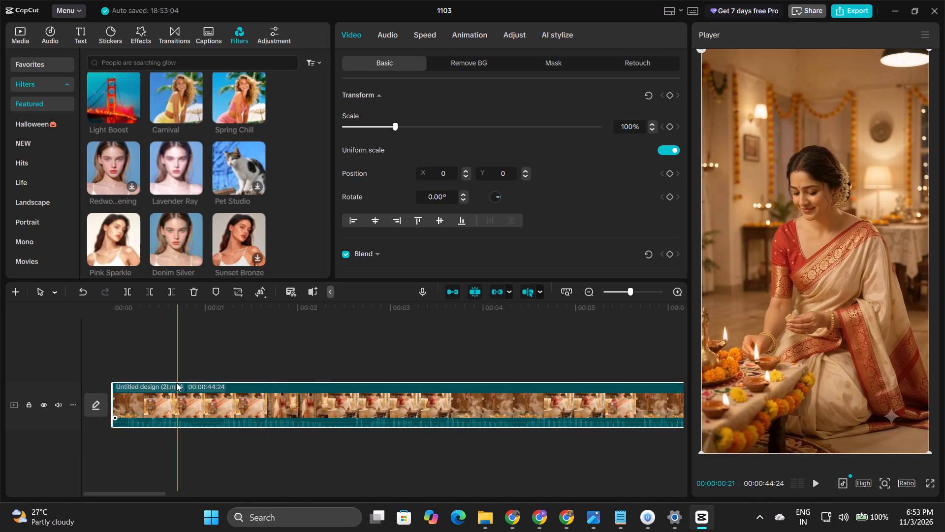
{"action": "scroll", "coordinate": [176, 383], "scroll_direction": "right", "scroll_amount": 20}
{"action": "scroll", "coordinate": [176, 383], "scroll_direction": "right", "scroll_amount": 1}
Browse the filters, stickers and trending video effects, and add the Magic Giftbox effect above the clip at the timeline's start.
{"action": "scroll", "coordinate": [214, 204], "scroll_direction": "up", "scroll_amount": 4}
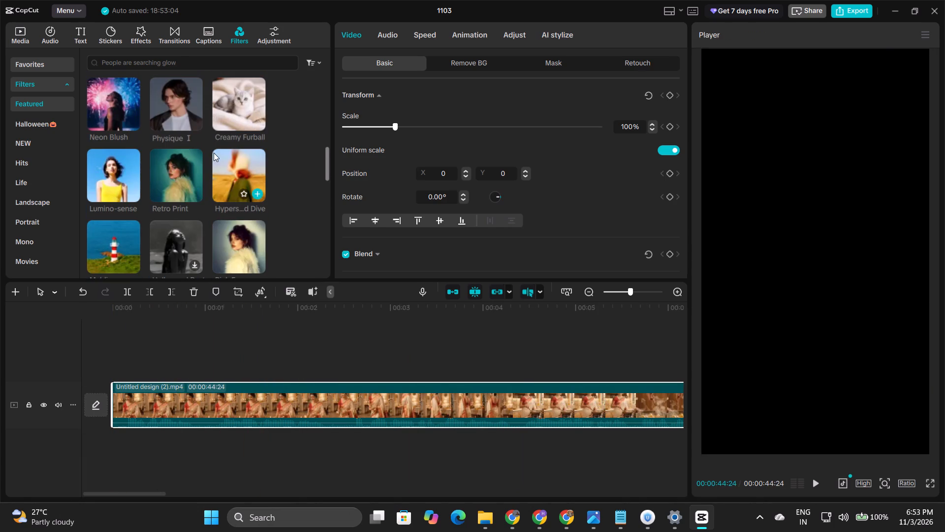
{"action": "scroll", "coordinate": [207, 180], "scroll_direction": "up", "scroll_amount": 3}
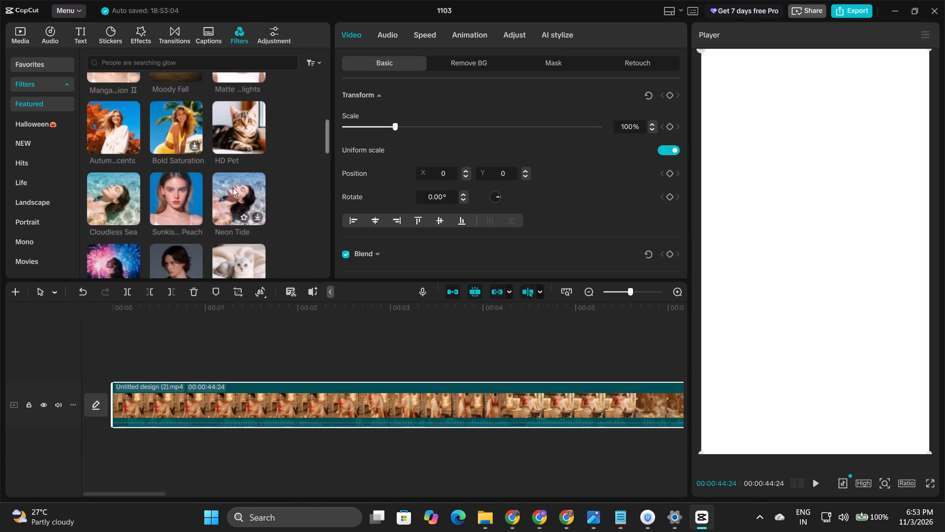
{"action": "left_click", "coordinate": [117, 35]}
{"action": "left_click", "coordinate": [143, 33]}
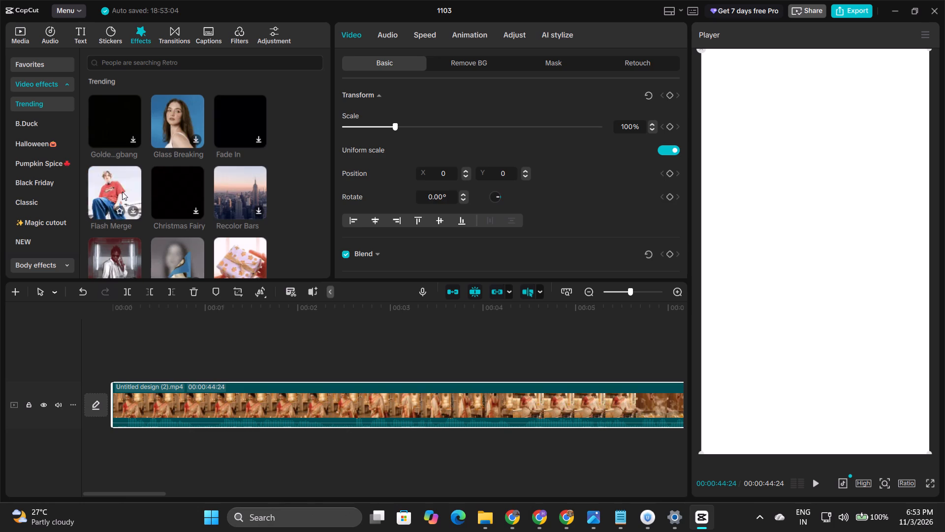
{"action": "scroll", "coordinate": [196, 192], "scroll_direction": "down", "scroll_amount": 1}
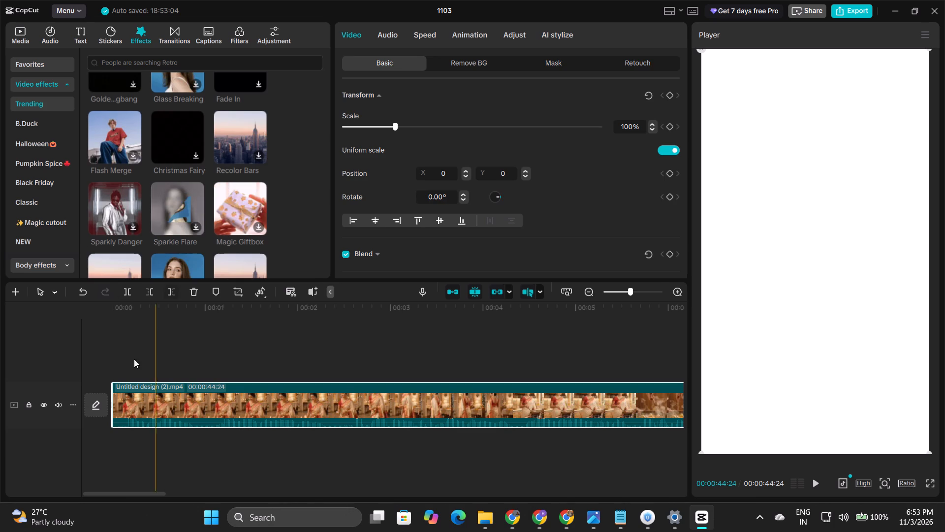
{"action": "left_click", "coordinate": [110, 372]}
{"action": "left_click", "coordinate": [109, 347]}
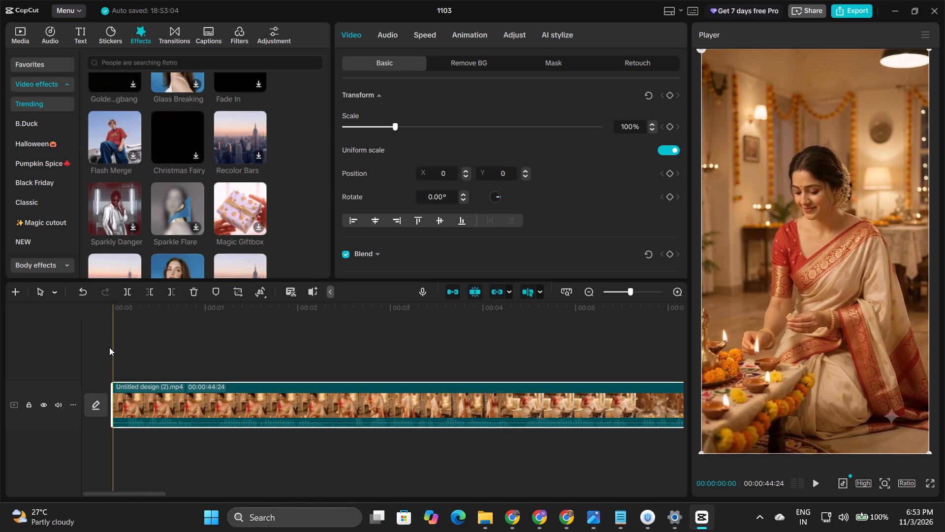
{"action": "left_click", "coordinate": [111, 328]}
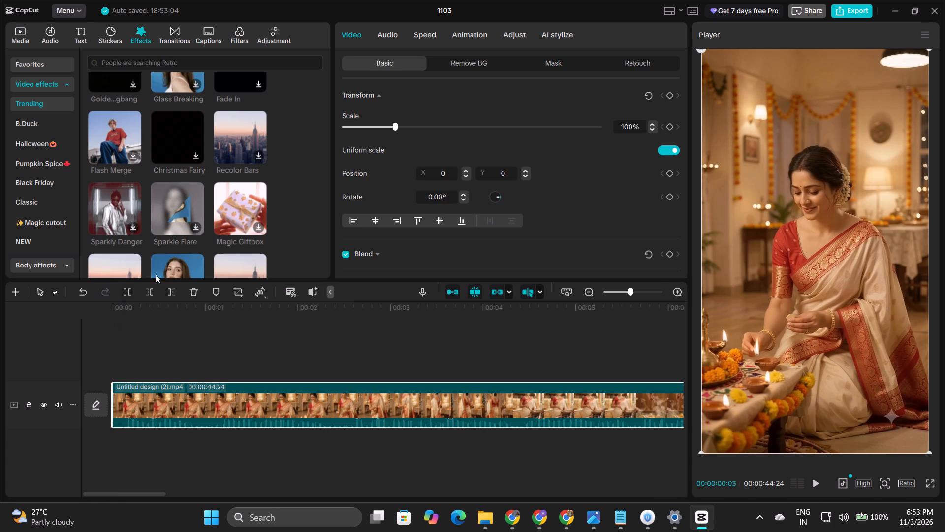
{"action": "left_click", "coordinate": [234, 199]}
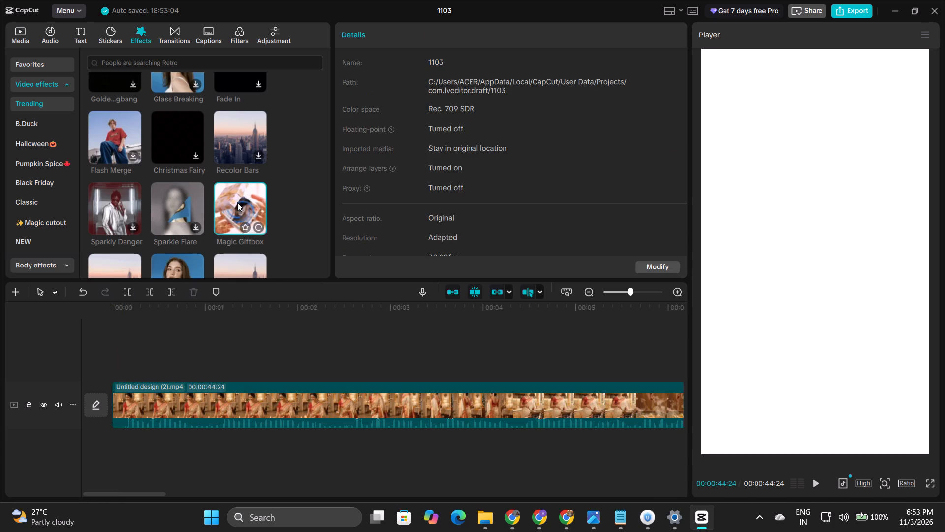
{"action": "left_click_drag", "start_coordinate": [237, 201], "coordinate": [104, 381]}
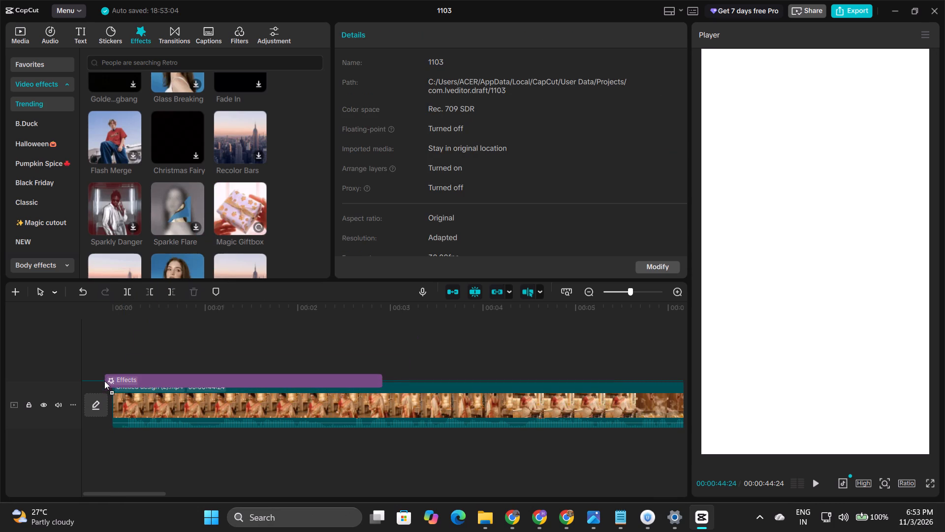
{"action": "left_click_drag", "start_coordinate": [104, 381], "coordinate": [110, 376]}
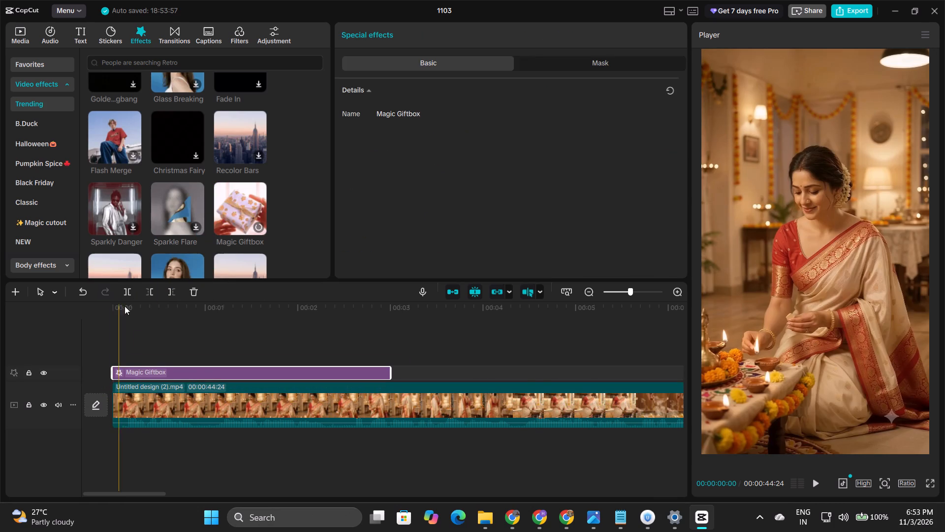
Preview the Magic Giftbox effect by playing the opening seconds of the video from the start.
{"action": "left_click", "coordinate": [108, 352]}
{"action": "left_click", "coordinate": [116, 338]}
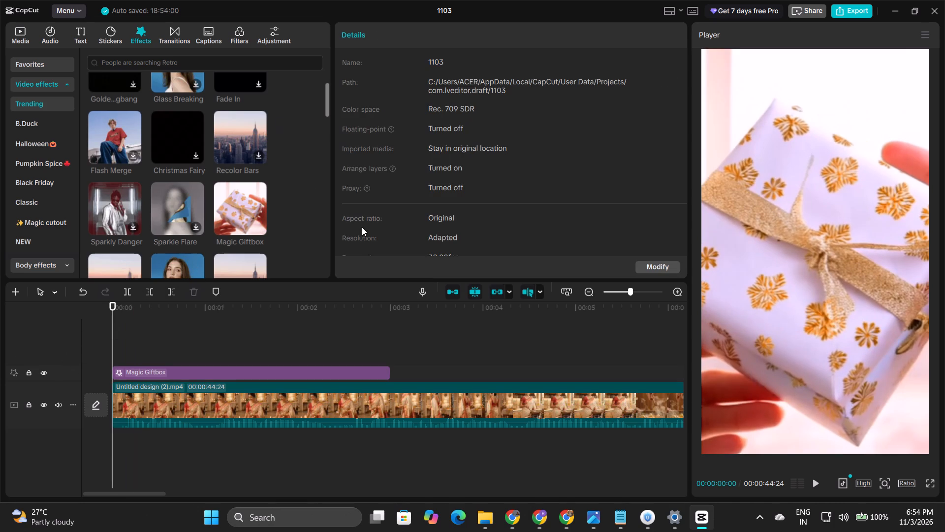
{"action": "key", "text": "space"}
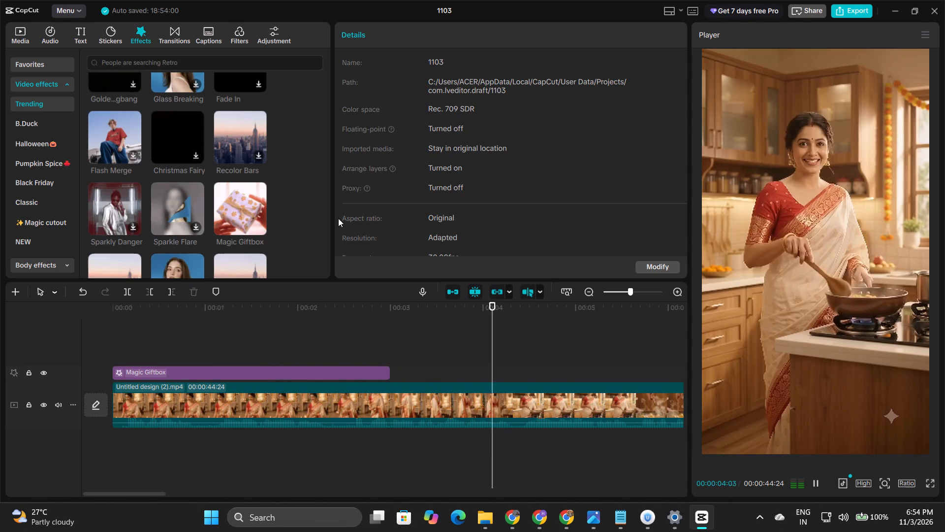
{"action": "key", "text": "space"}
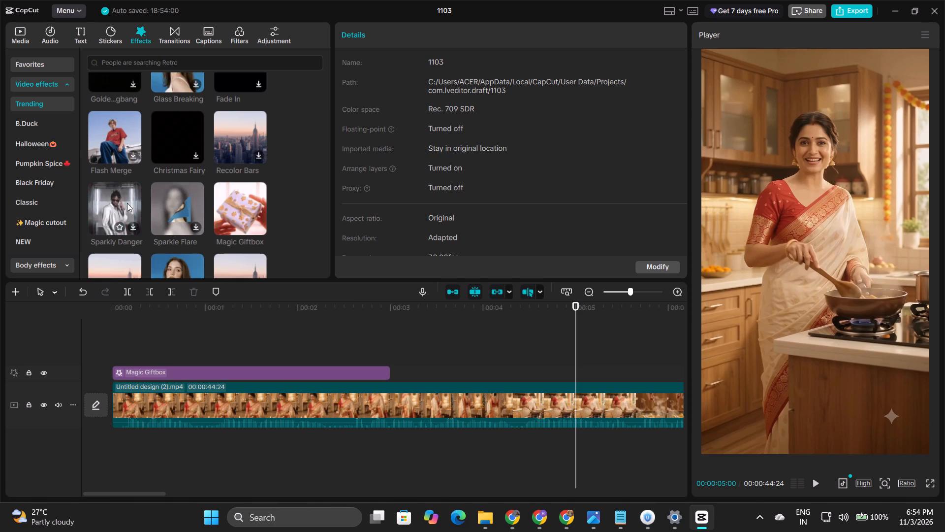
Look over more trending video effects and replay the video from the start with the Magic Giftbox opening.
{"action": "scroll", "coordinate": [154, 204], "scroll_direction": "down", "scroll_amount": 1}
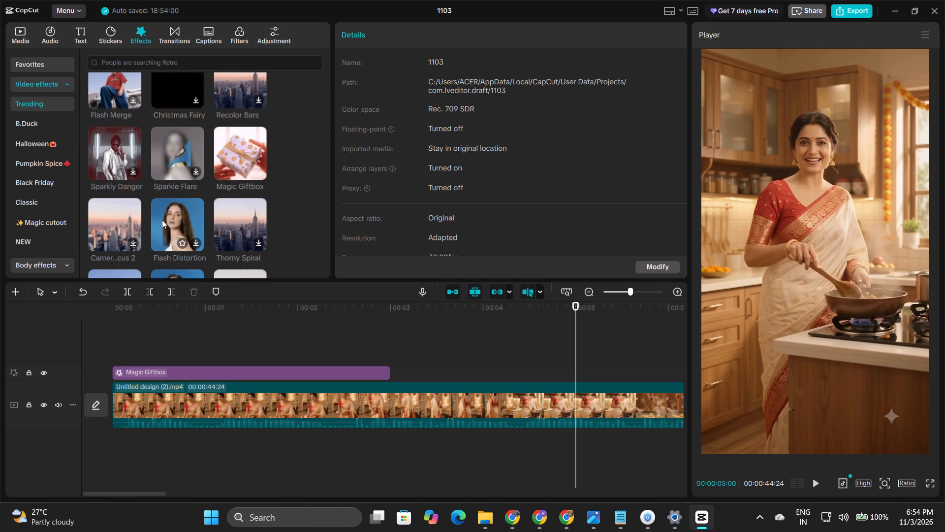
{"action": "scroll", "coordinate": [227, 208], "scroll_direction": "down", "scroll_amount": 1}
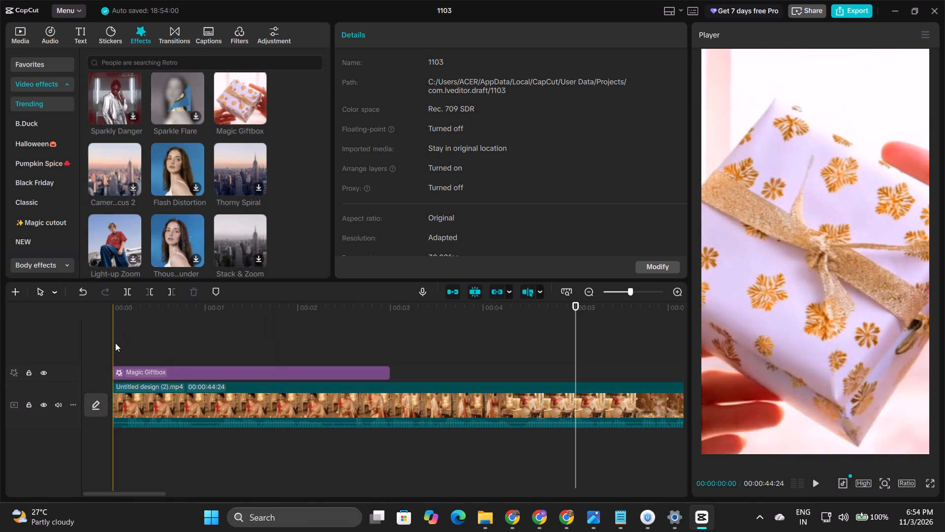
{"action": "left_click", "coordinate": [113, 342]}
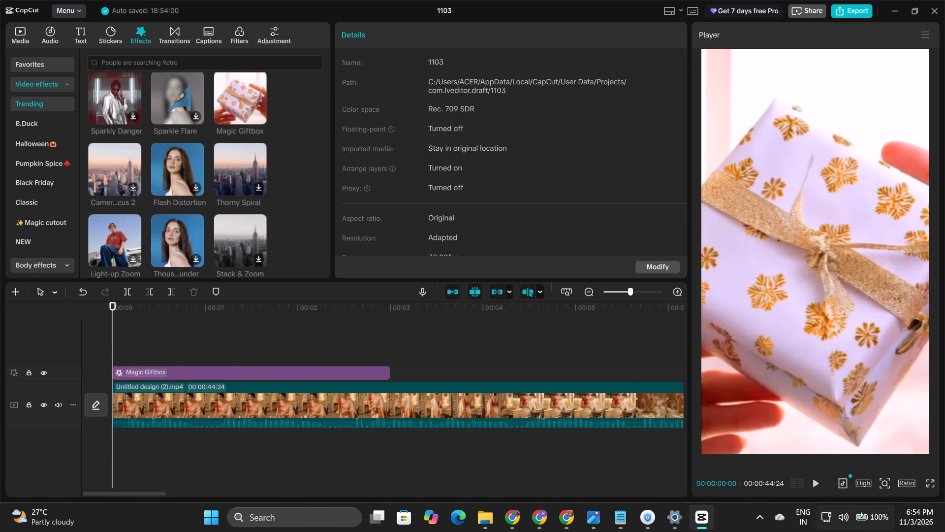
{"action": "left_click", "coordinate": [817, 484]}
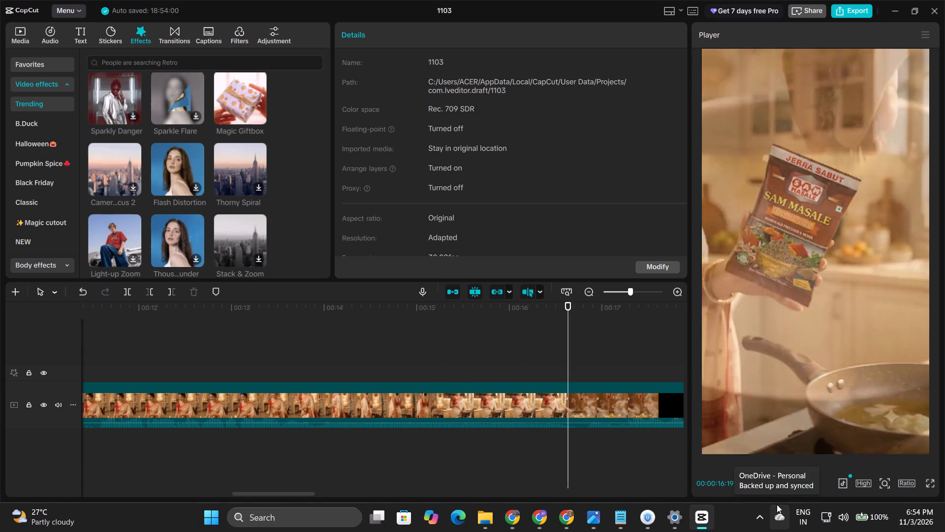
End the preview in CapCut and switch to the Untitled design Instagram Reel in Canva.
{"action": "key", "text": "space"}
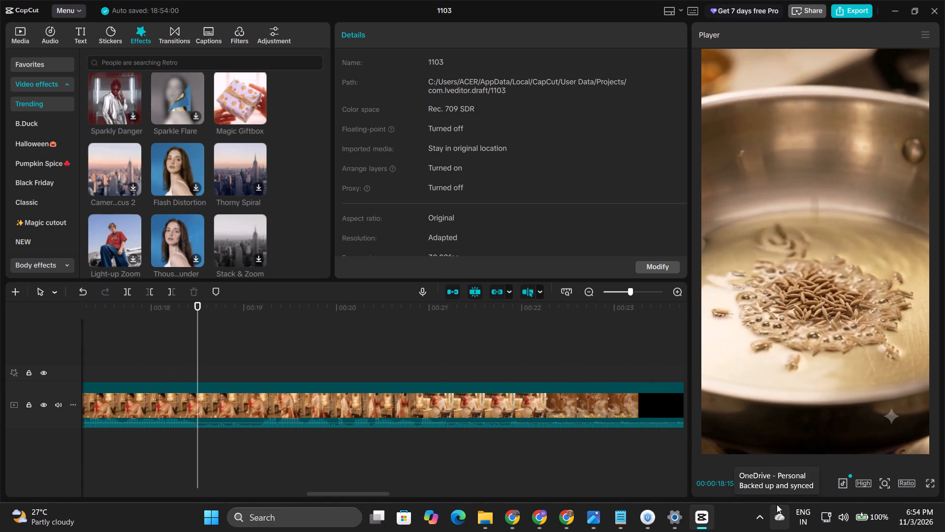
{"action": "key", "text": "alt+Tab"}
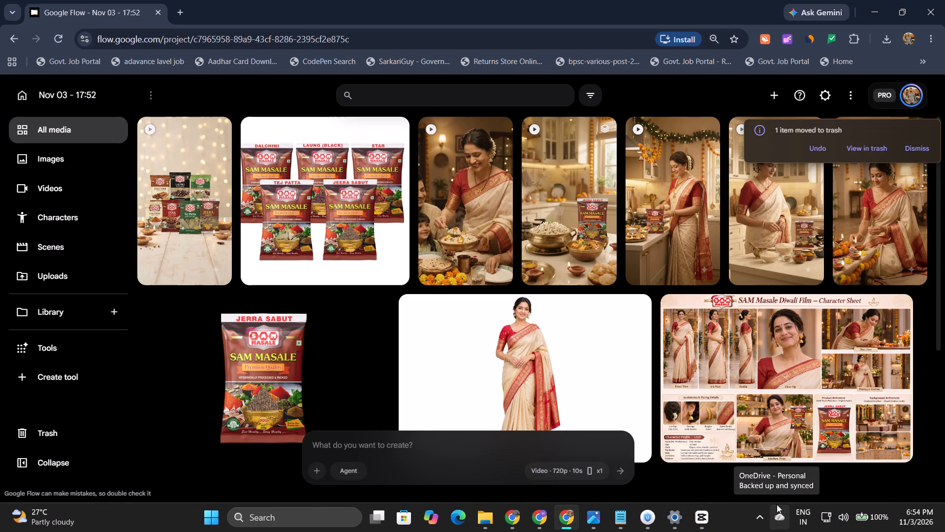
Switch to the Untitled design Instagram Reel in Canva and preview about the first 9 seconds from the start.
{"action": "key", "text": "alt+Tab"}
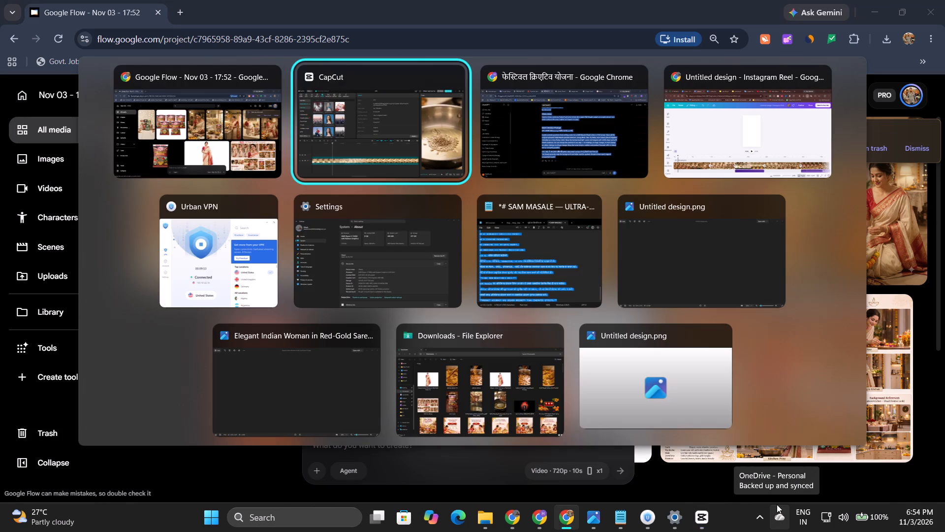
{"action": "key", "text": "alt+Tab"}
{"action": "key", "text": "alt+Tab"}
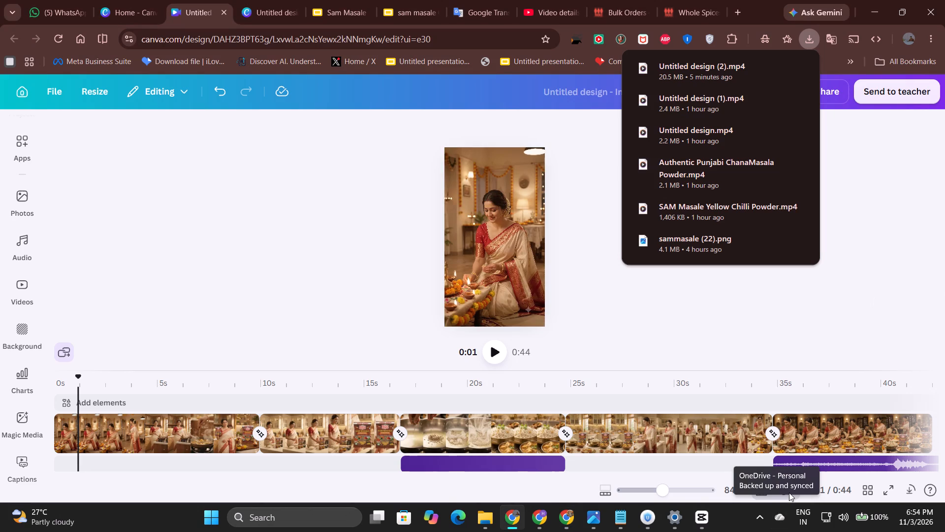
{"action": "left_click", "coordinate": [57, 388]}
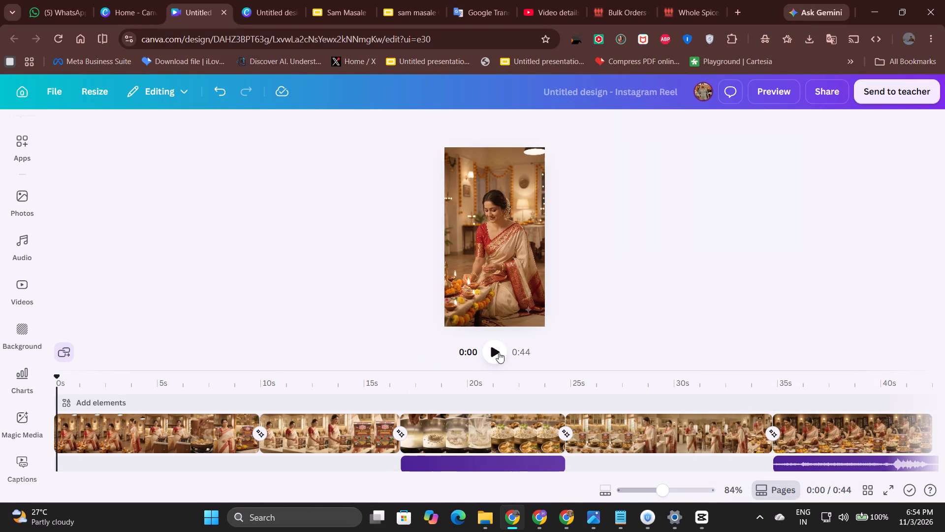
{"action": "left_click", "coordinate": [499, 352]}
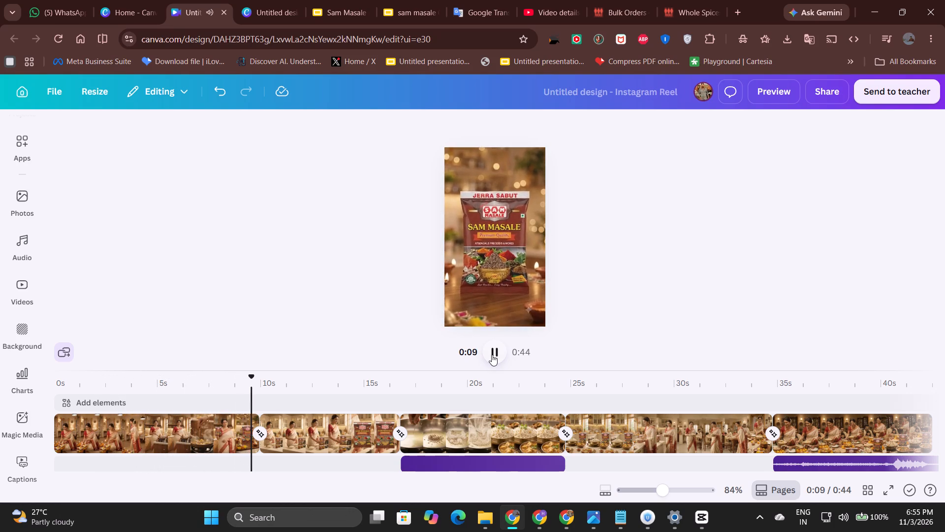
{"action": "left_click", "coordinate": [492, 355]}
Select the first clip on the reel's timeline at about the 5-second mark.
{"action": "left_click", "coordinate": [174, 434]}
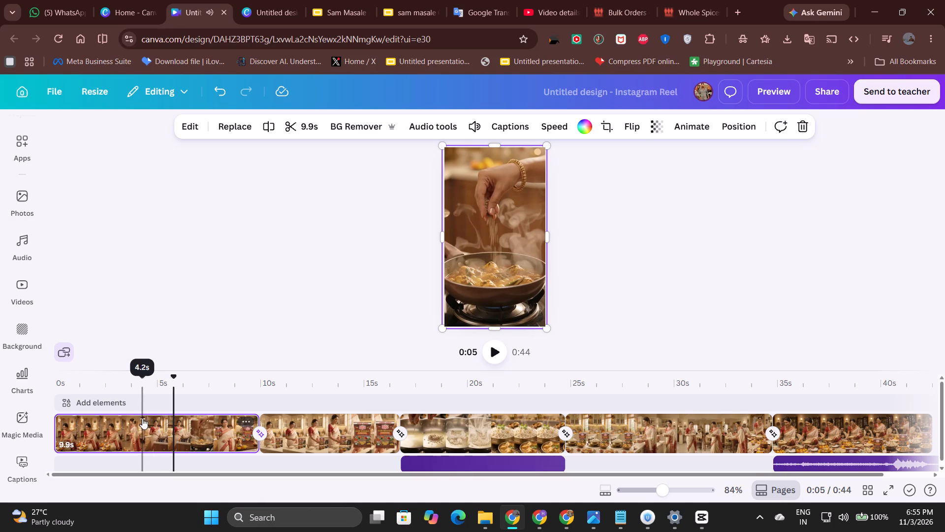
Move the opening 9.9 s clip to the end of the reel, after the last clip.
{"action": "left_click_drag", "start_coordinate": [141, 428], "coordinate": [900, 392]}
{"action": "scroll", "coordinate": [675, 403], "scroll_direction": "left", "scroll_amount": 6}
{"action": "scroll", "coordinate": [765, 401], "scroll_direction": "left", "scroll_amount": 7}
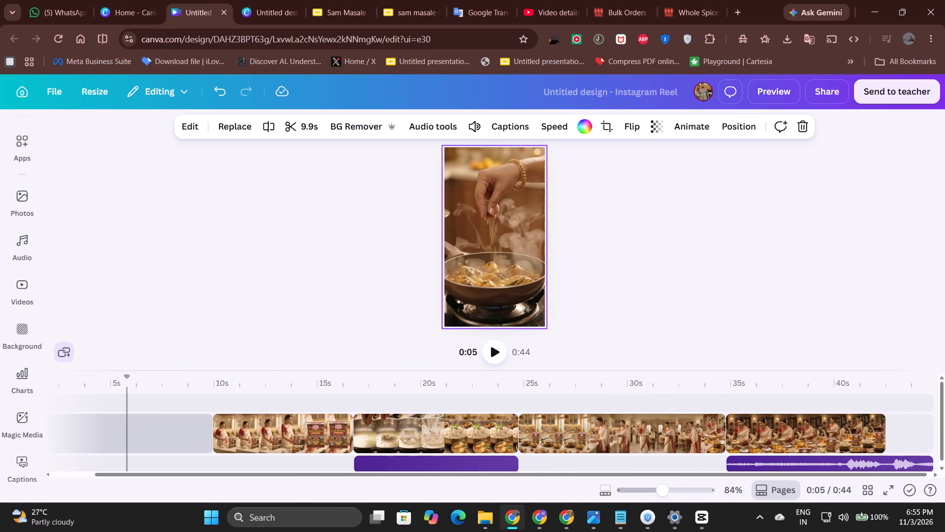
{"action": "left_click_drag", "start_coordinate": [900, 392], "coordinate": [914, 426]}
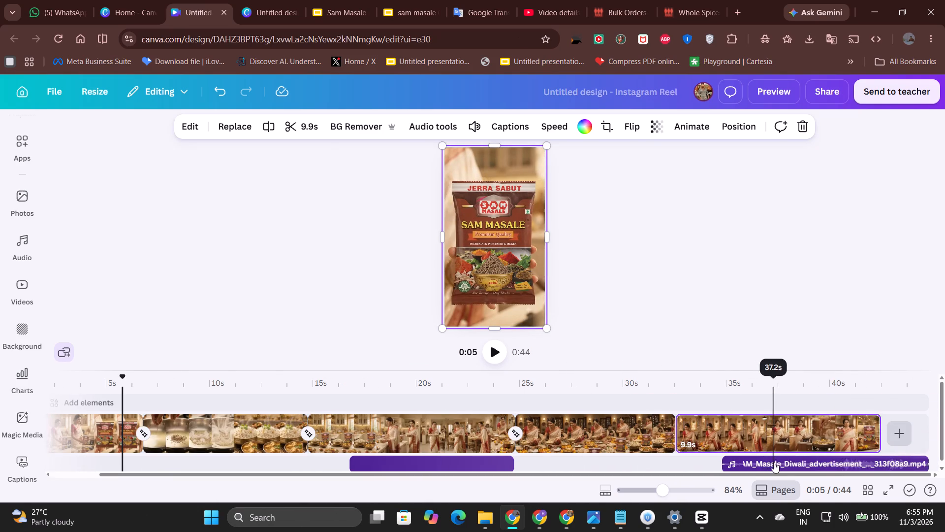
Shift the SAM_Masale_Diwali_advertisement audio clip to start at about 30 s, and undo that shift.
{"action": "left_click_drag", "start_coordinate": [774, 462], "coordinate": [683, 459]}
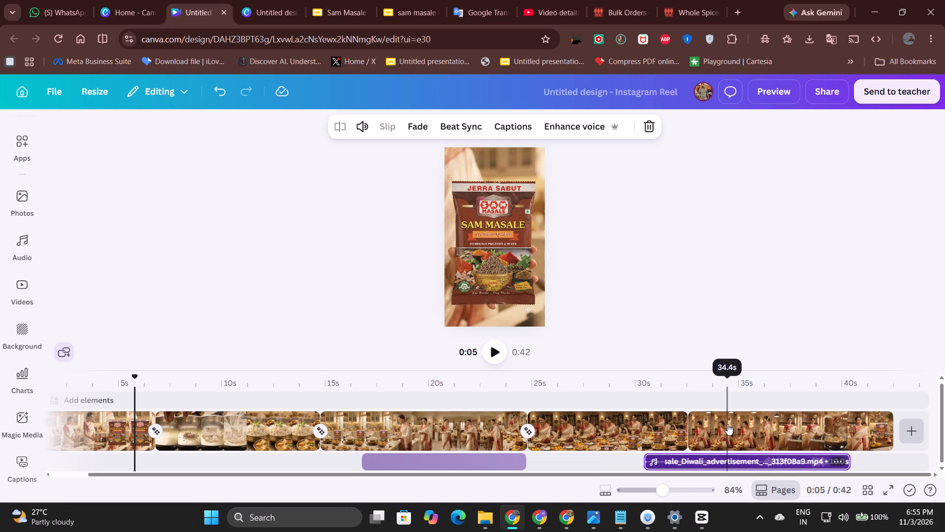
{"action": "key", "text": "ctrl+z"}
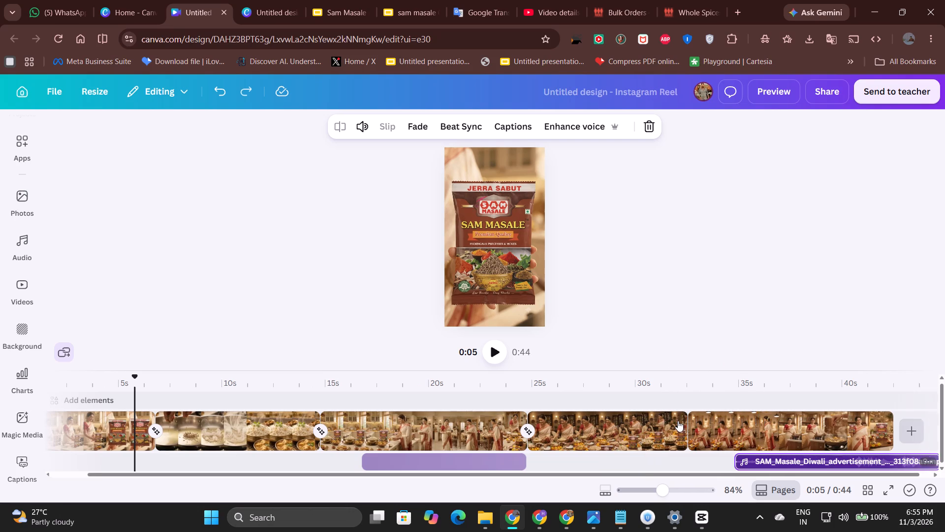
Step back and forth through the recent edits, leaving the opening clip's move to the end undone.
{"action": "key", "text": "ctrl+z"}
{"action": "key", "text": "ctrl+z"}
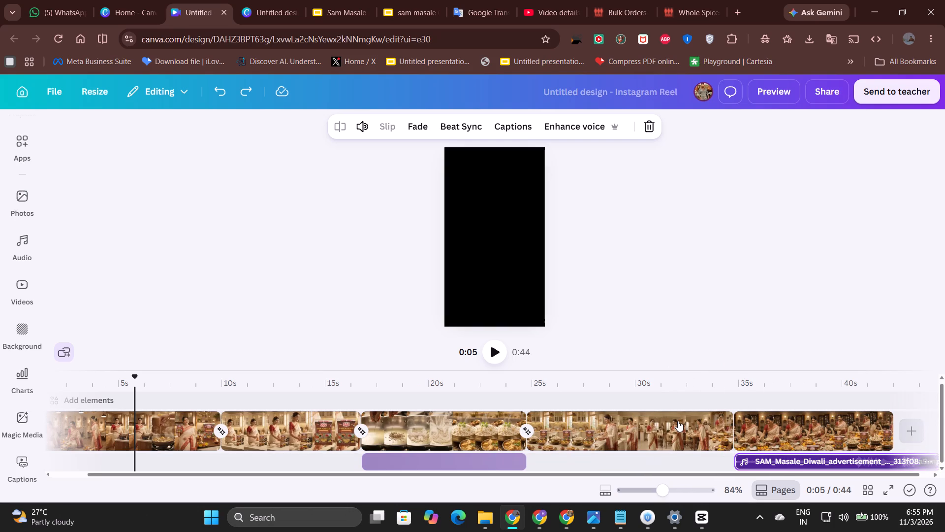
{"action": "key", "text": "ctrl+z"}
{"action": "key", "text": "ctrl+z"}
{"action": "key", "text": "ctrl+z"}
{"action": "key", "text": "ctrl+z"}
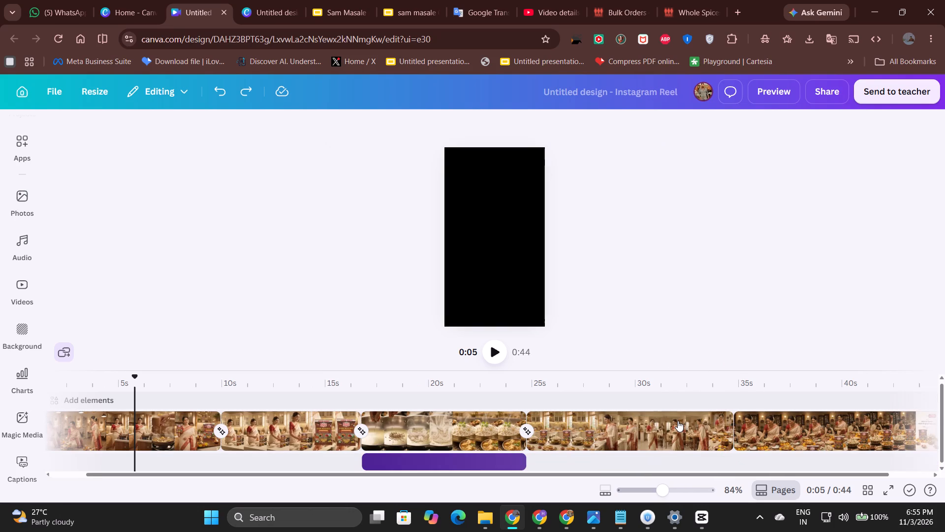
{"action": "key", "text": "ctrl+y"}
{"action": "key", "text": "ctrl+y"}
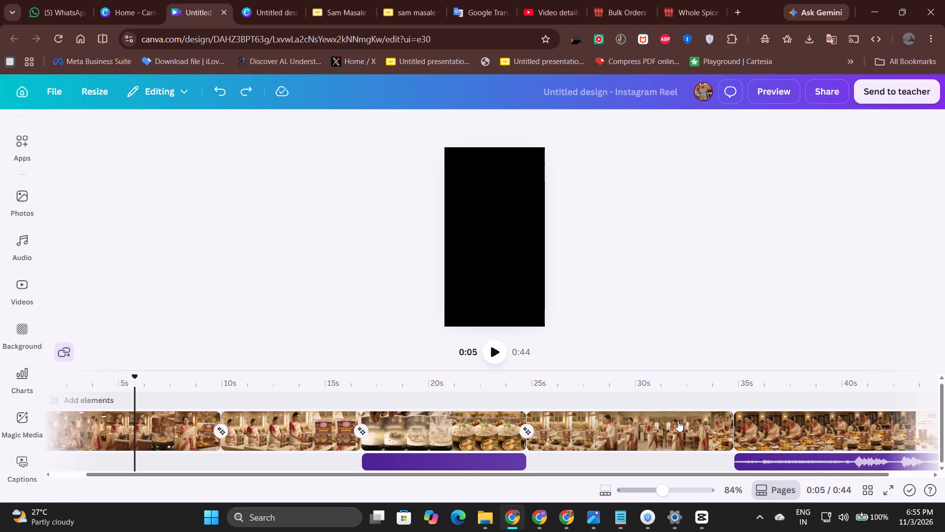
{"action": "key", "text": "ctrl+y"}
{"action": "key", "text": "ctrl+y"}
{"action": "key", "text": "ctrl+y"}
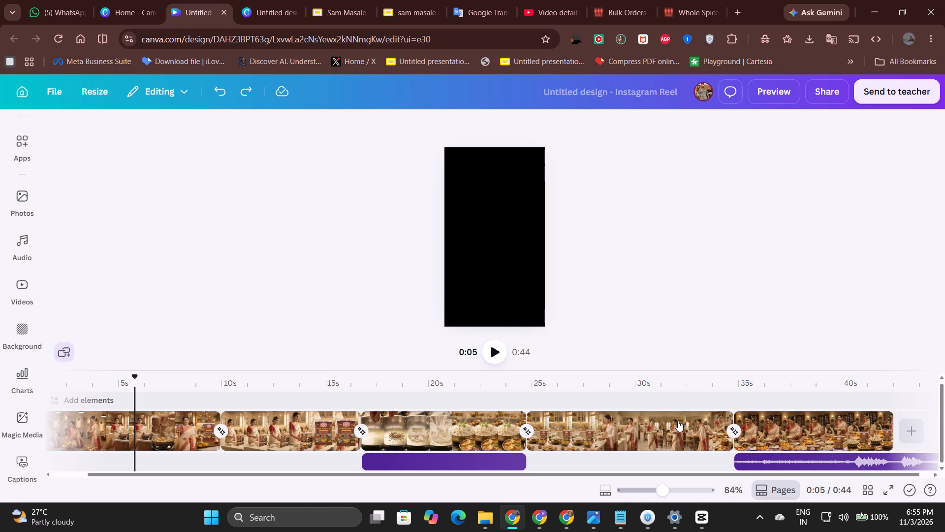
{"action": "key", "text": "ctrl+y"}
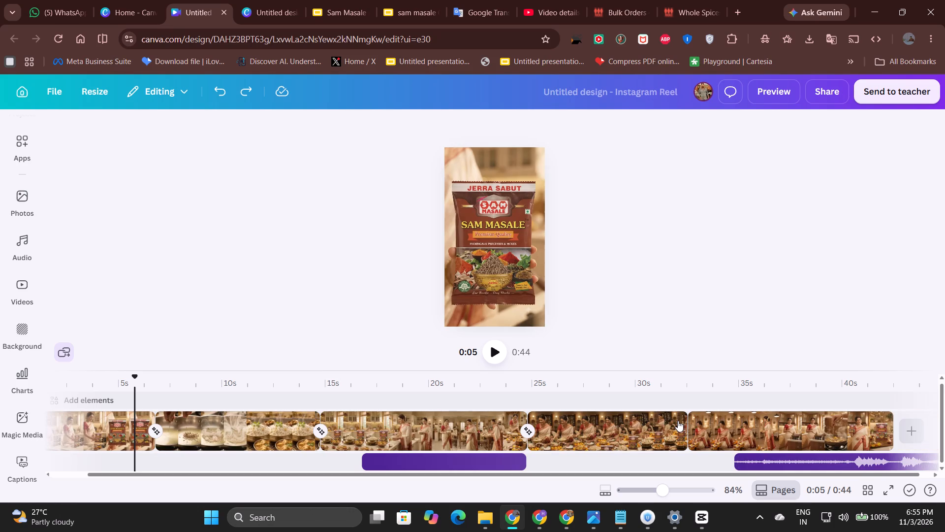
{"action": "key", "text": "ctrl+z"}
Add a blank 5.0 s page after the last clip of the reel.
{"action": "scroll", "coordinate": [219, 531], "scroll_direction": "right", "scroll_amount": 2}
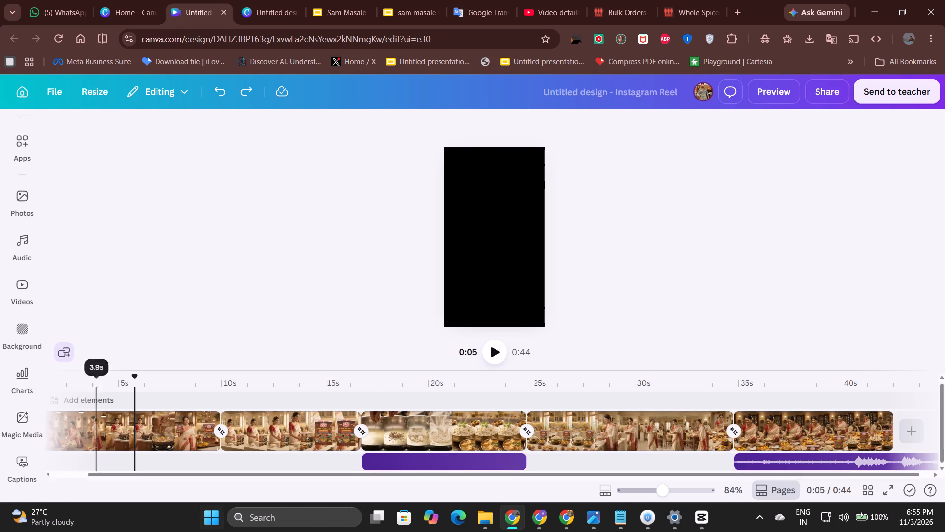
{"action": "scroll", "coordinate": [420, 9], "scroll_direction": "right", "scroll_amount": 10}
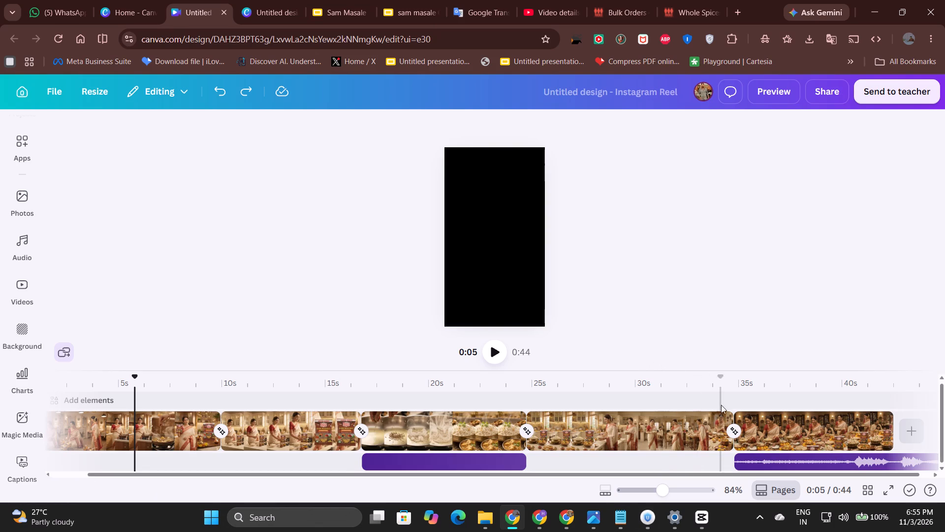
{"action": "left_click", "coordinate": [724, 381]}
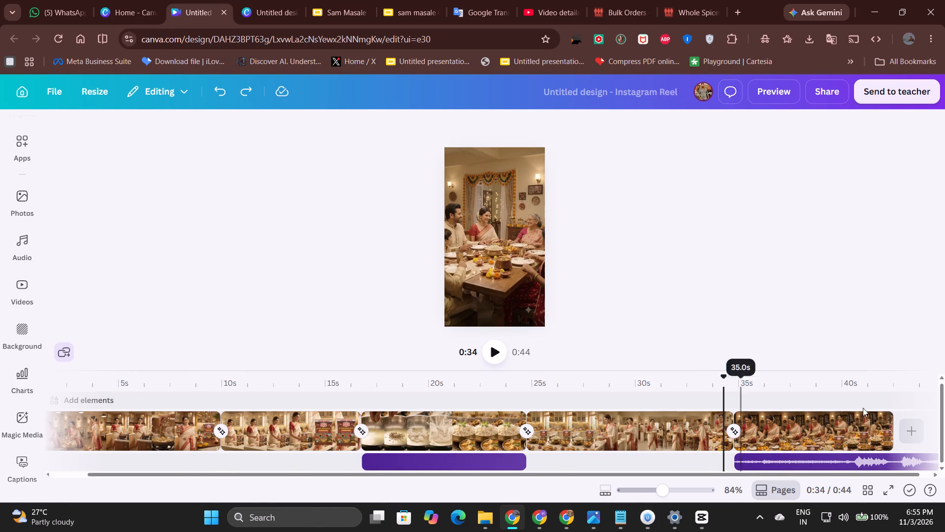
{"action": "left_click", "coordinate": [908, 432]}
{"action": "left_click", "coordinate": [879, 395]}
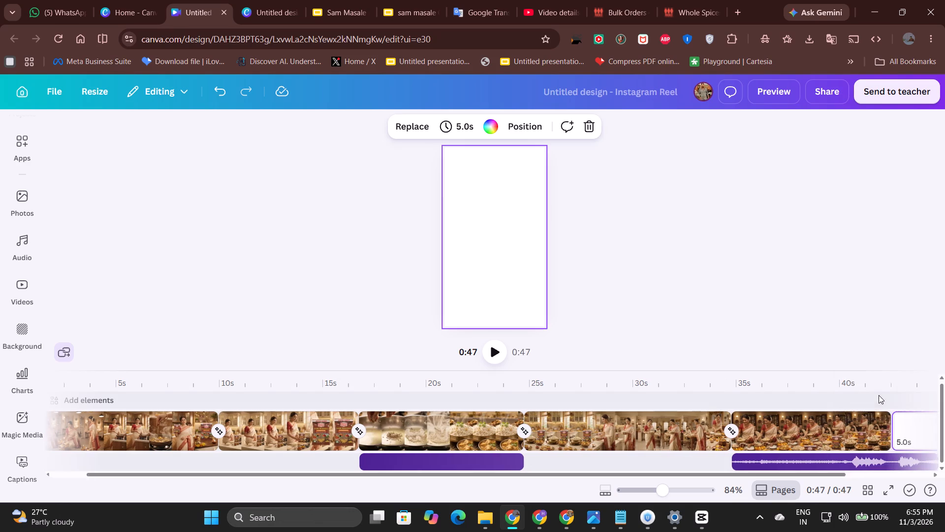
{"action": "scroll", "coordinate": [325, 462], "scroll_direction": "right", "scroll_amount": 7}
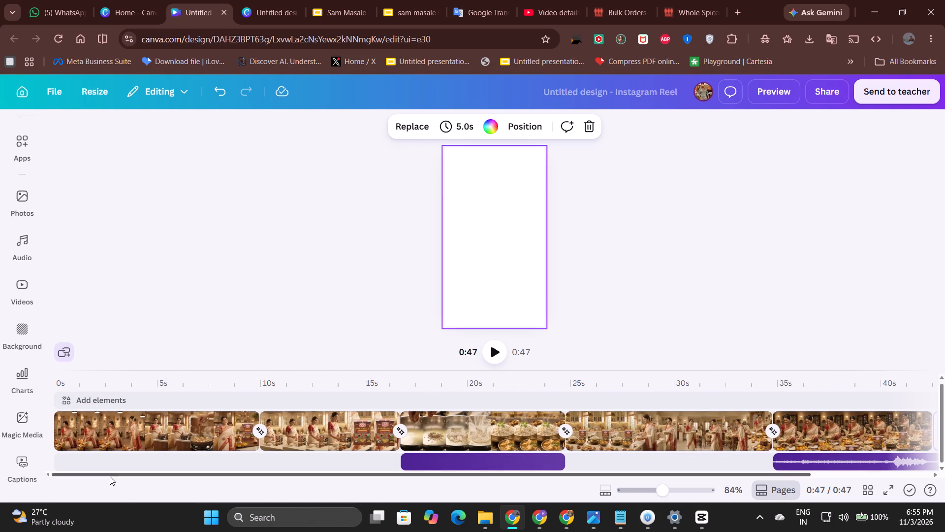
Move the opening 9.9 s clip onto the overlay track above the blank page, starting at about 32 s where the last clip ends.
{"action": "left_click_drag", "start_coordinate": [126, 440], "coordinate": [818, 425]}
{"action": "scroll", "coordinate": [684, 398], "scroll_direction": "left", "scroll_amount": 7}
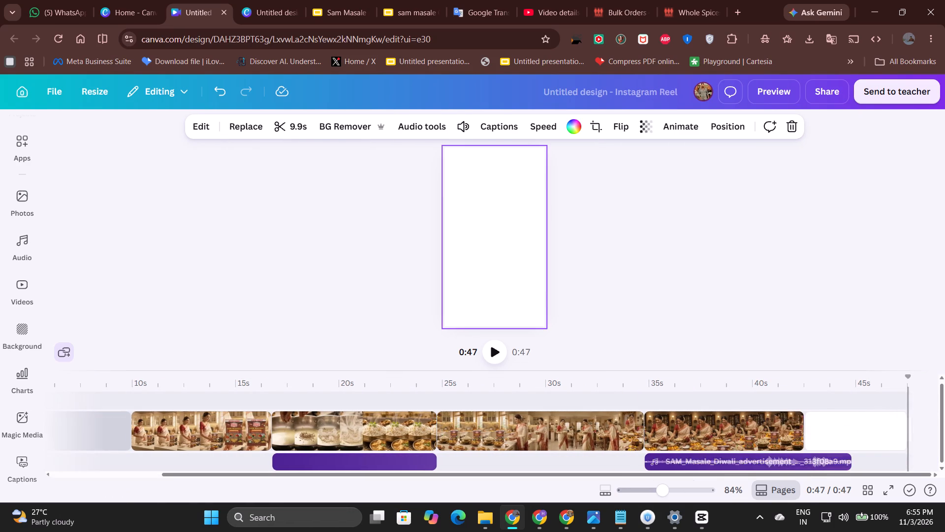
{"action": "left_click_drag", "start_coordinate": [818, 425], "coordinate": [858, 391]}
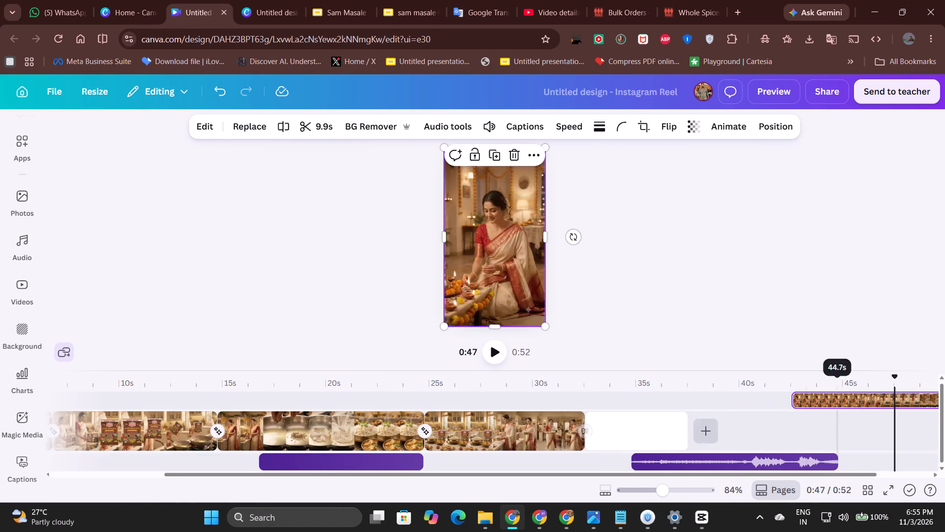
{"action": "left_click_drag", "start_coordinate": [844, 397], "coordinate": [828, 399]}
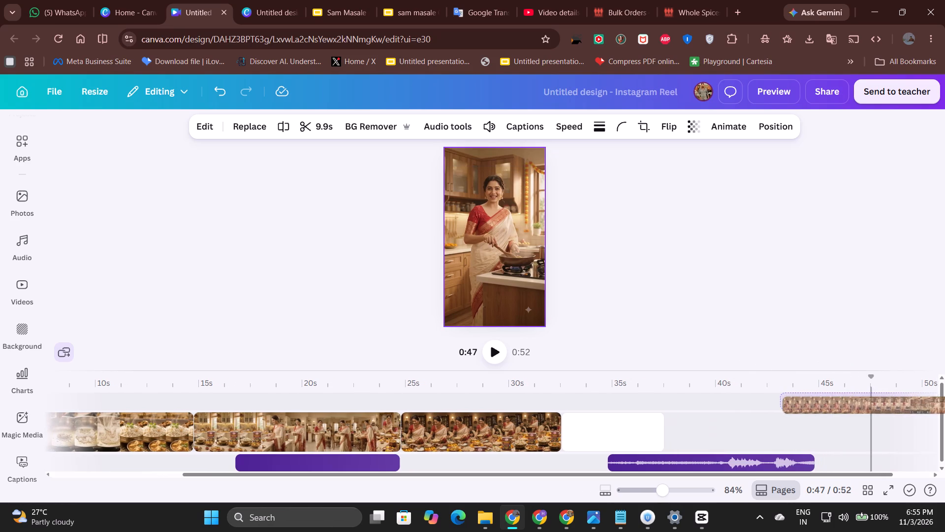
{"action": "left_click_drag", "start_coordinate": [828, 399], "coordinate": [609, 392]}
Play the reel from about 29 s to review the change from the last clip to the overlaid clip.
{"action": "left_click", "coordinate": [612, 400]}
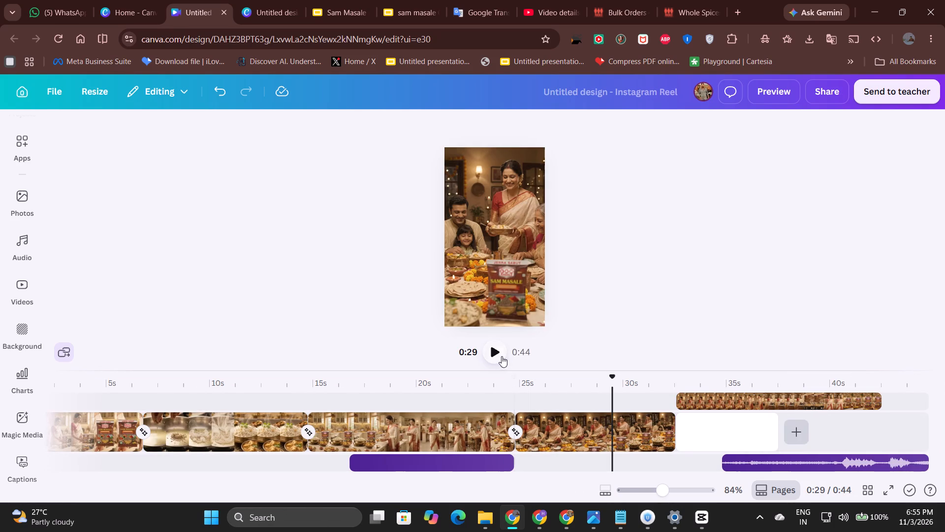
{"action": "left_click", "coordinate": [501, 356]}
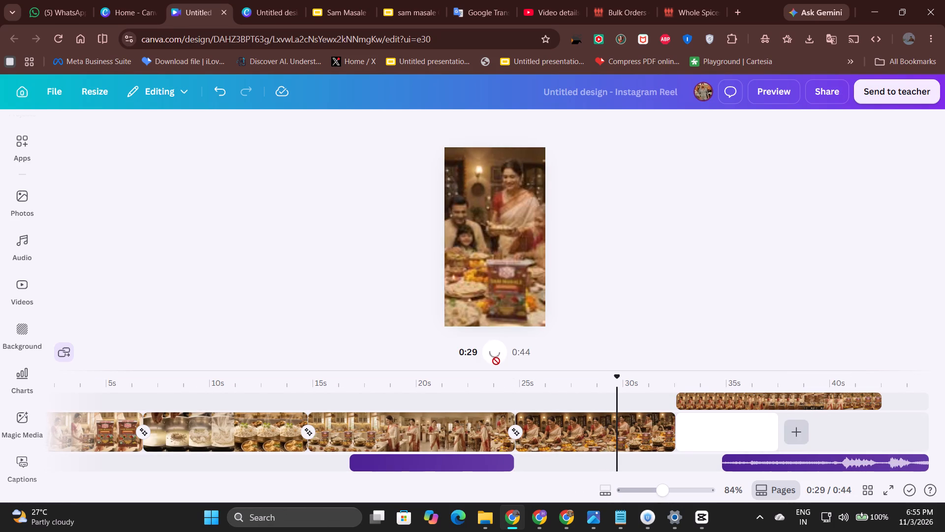
{"action": "left_click", "coordinate": [490, 352]}
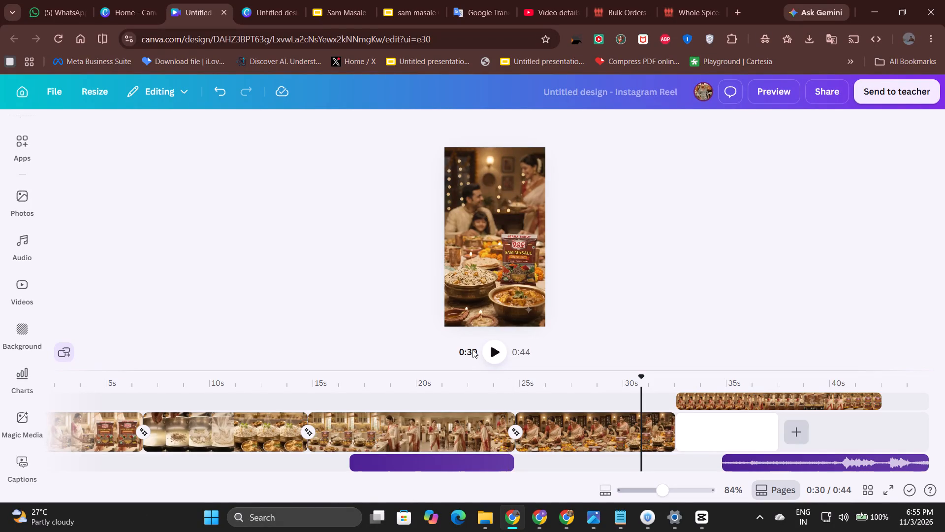
{"action": "left_click", "coordinate": [490, 357]}
{"action": "left_click", "coordinate": [499, 351]}
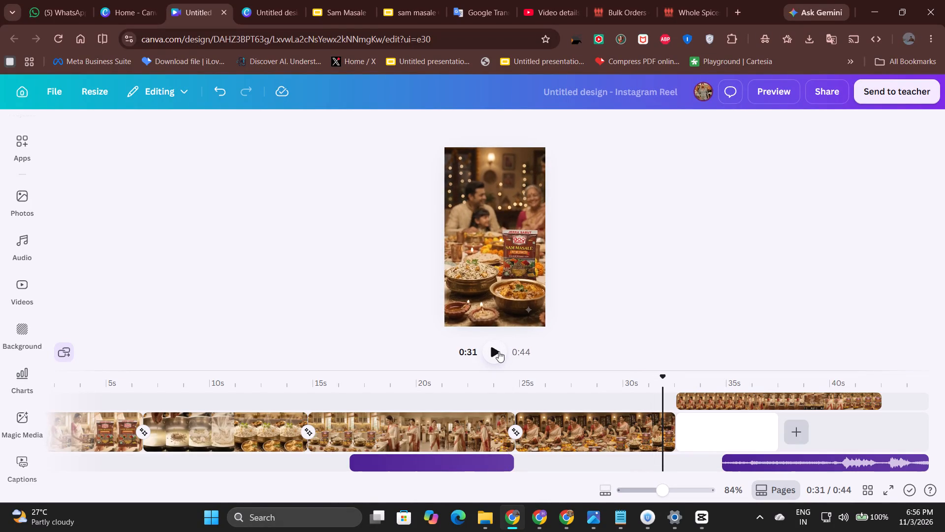
{"action": "left_click", "coordinate": [496, 351]}
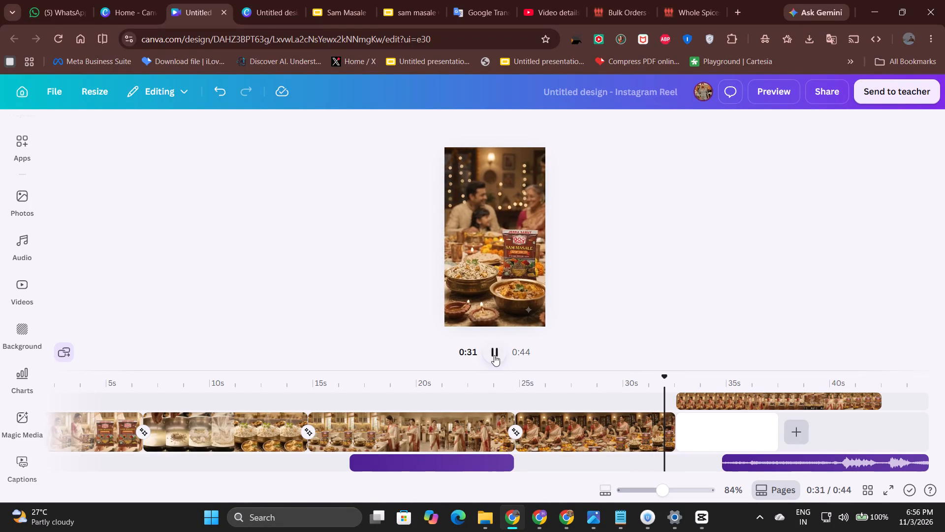
{"action": "left_click", "coordinate": [492, 359]}
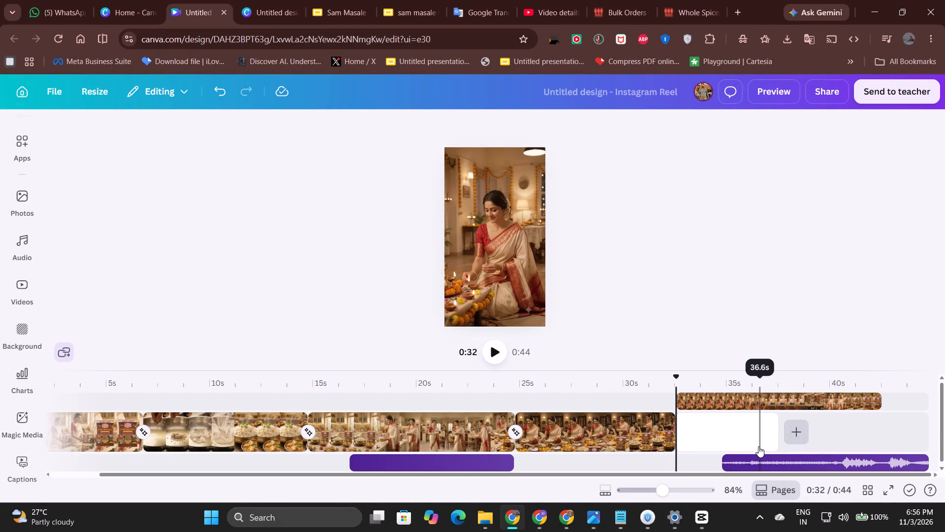
Shift the SAM_Masale_Diwali_advertisement audio clip earlier to start at 24.7 s, directly after the preceding audio clip.
{"action": "left_click_drag", "start_coordinate": [790, 463], "coordinate": [640, 460]}
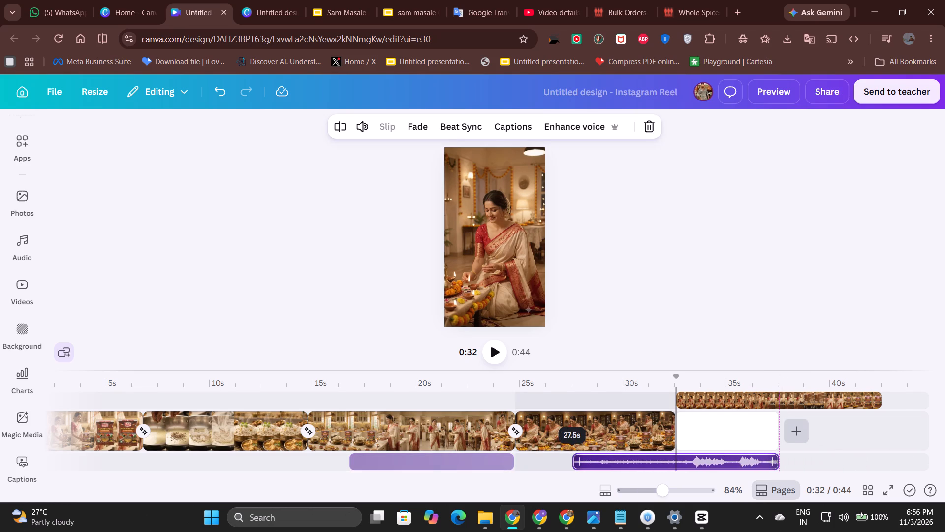
{"action": "left_click_drag", "start_coordinate": [640, 460], "coordinate": [639, 460]}
{"action": "left_click", "coordinate": [496, 354]}
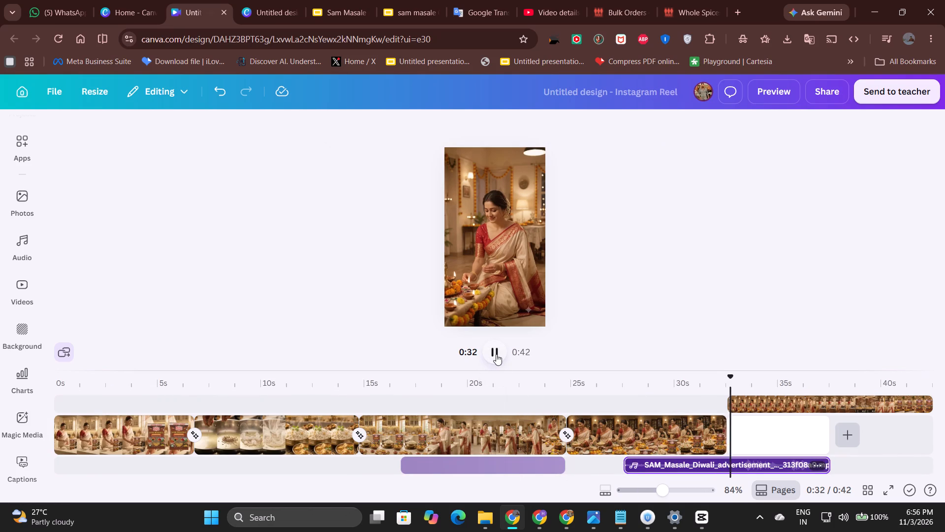
{"action": "left_click", "coordinate": [496, 354]}
{"action": "left_click_drag", "start_coordinate": [708, 465], "coordinate": [645, 460]}
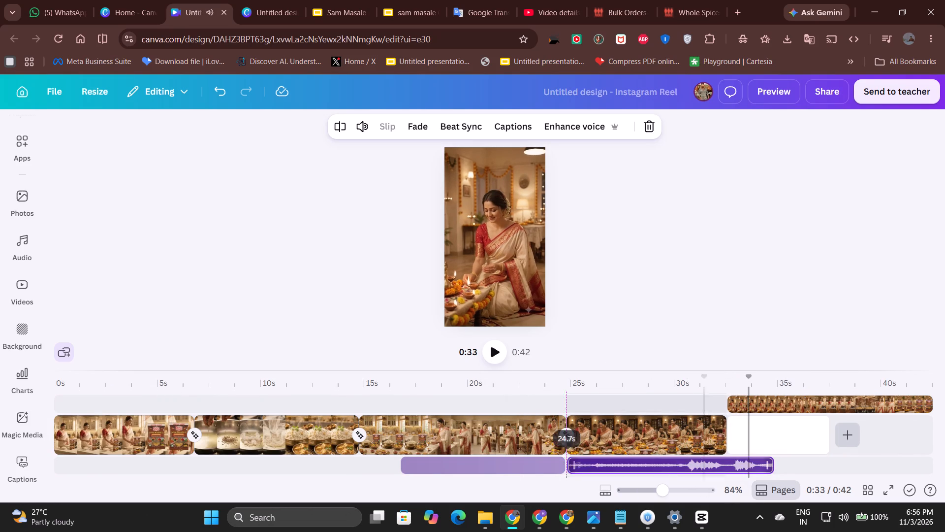
{"action": "left_click_drag", "start_coordinate": [645, 460], "coordinate": [652, 465]}
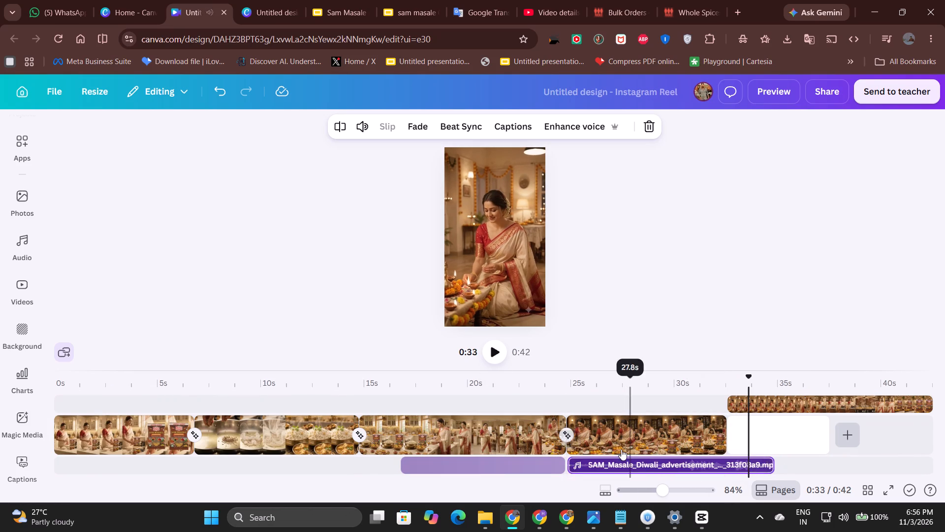
Play the reel from about 24 s to check the shifted audio against the clips.
{"action": "left_click", "coordinate": [565, 404]}
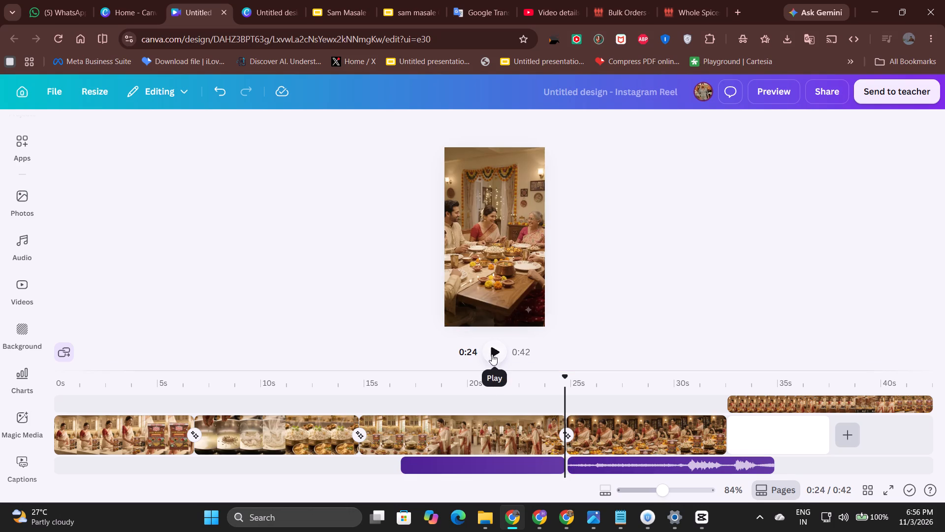
{"action": "left_click", "coordinate": [495, 359]}
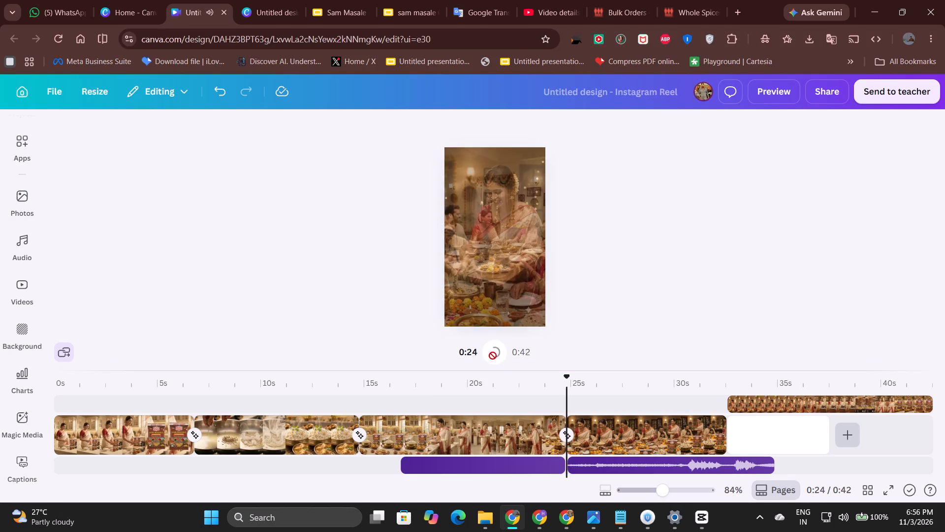
Play the reel from about 24 s to 34 s and check the closing product shot around 40 s.
{"action": "left_click", "coordinate": [493, 356]}
{"action": "left_click", "coordinate": [493, 354]}
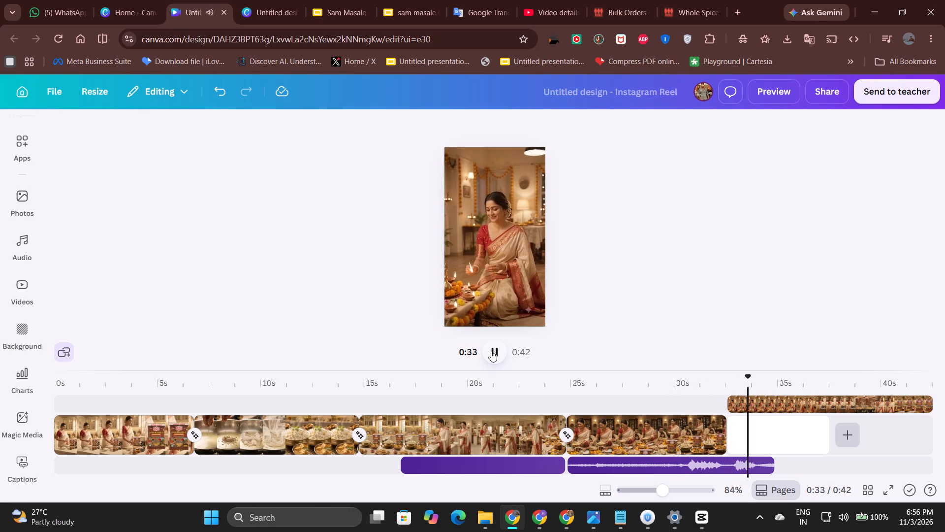
{"action": "left_click", "coordinate": [491, 351]}
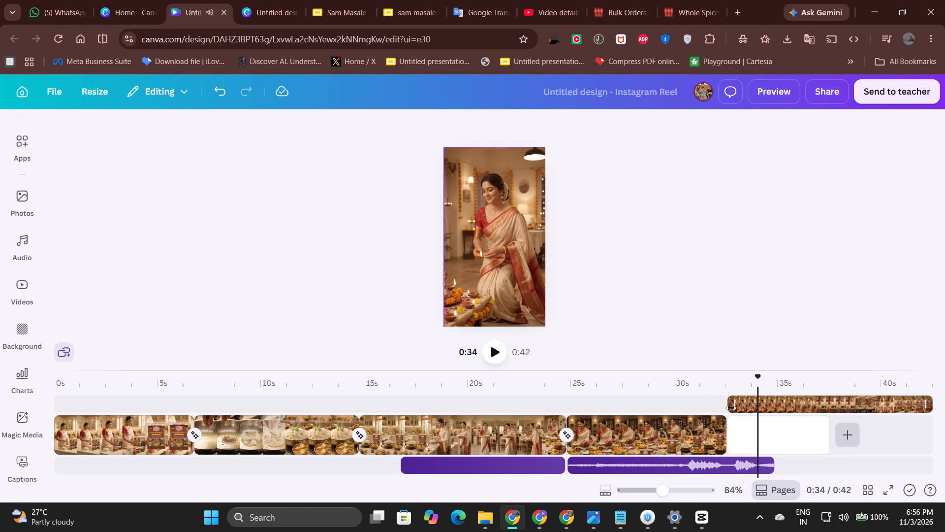
{"action": "left_click", "coordinate": [900, 390]}
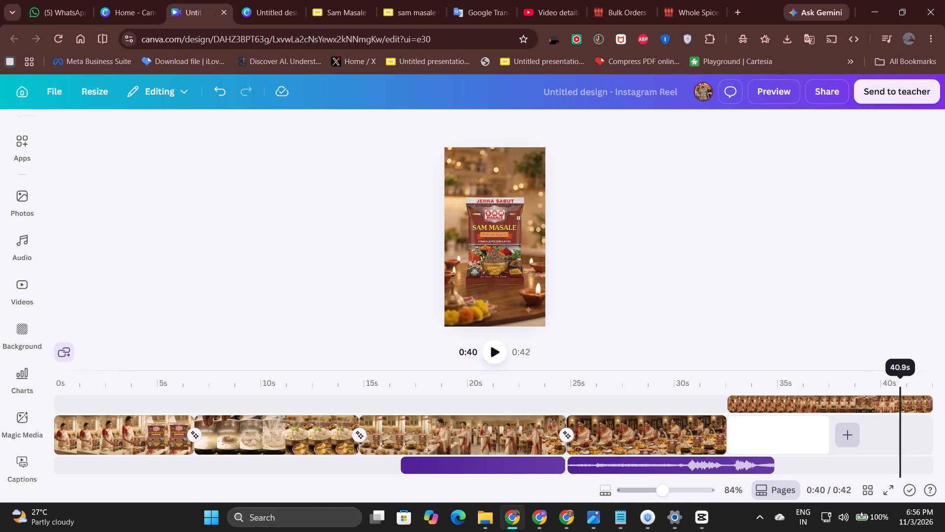
{"action": "left_click", "coordinate": [886, 387]}
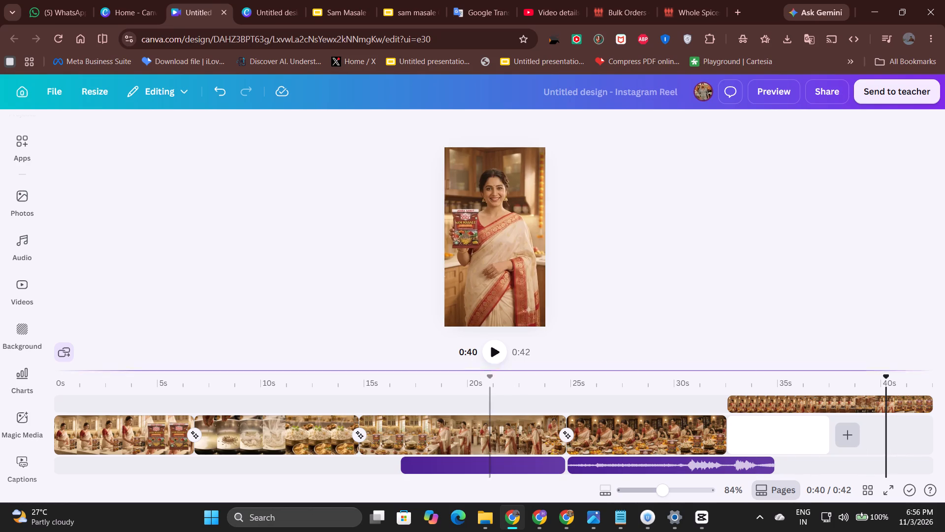
{"action": "left_click", "coordinate": [503, 356]}
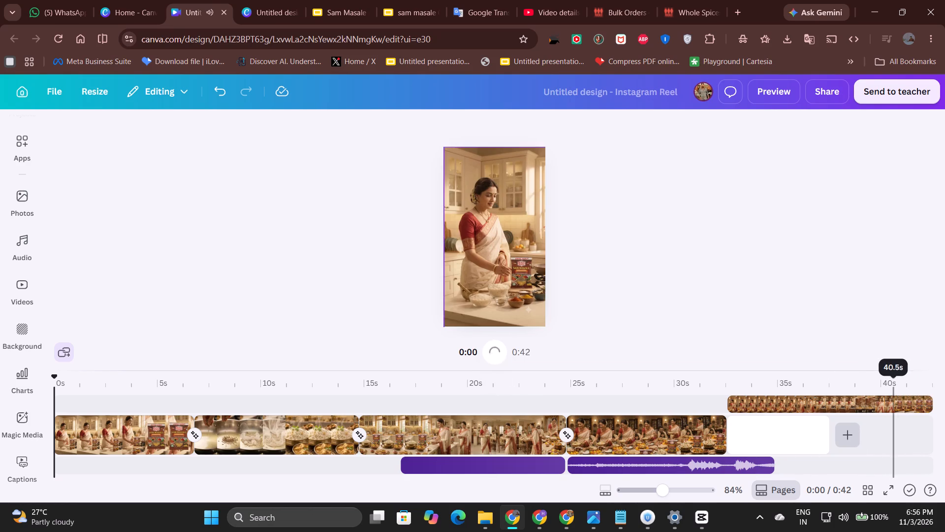
{"action": "left_click", "coordinate": [903, 374]}
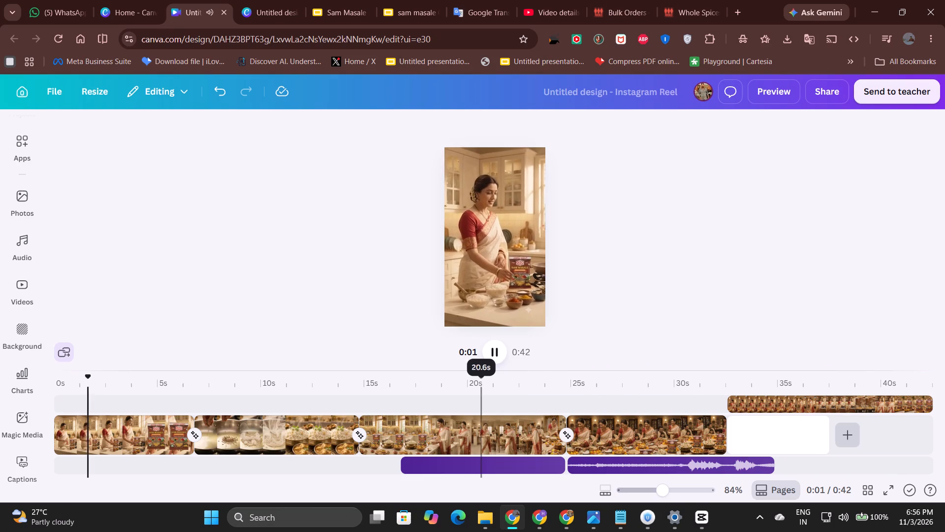
{"action": "left_click", "coordinate": [496, 358]}
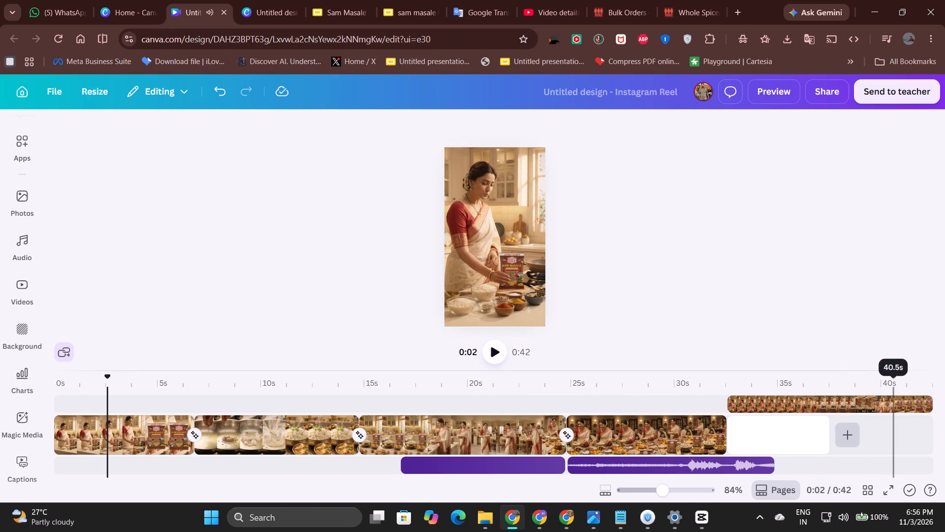
{"action": "left_click", "coordinate": [893, 388]}
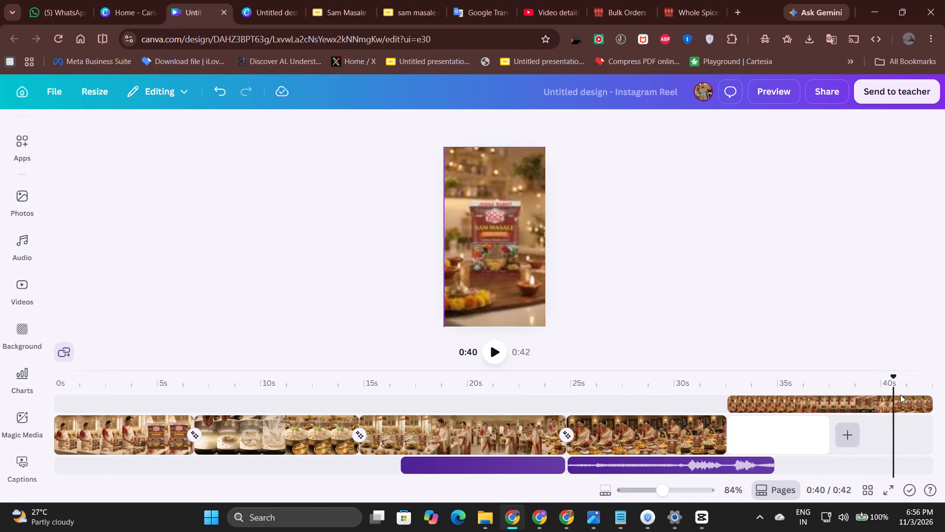
{"action": "left_click", "coordinate": [900, 389]}
{"action": "left_click", "coordinate": [904, 384]}
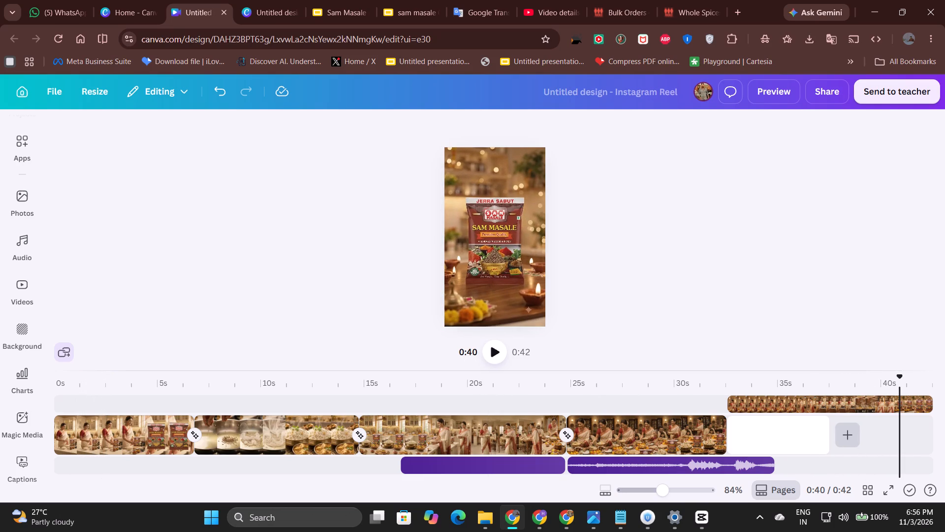
Examine the shot changes in the 9.9 s overlay clip by playing it in short stretches from about 36 s to 41 s.
{"action": "left_click", "coordinate": [855, 402]}
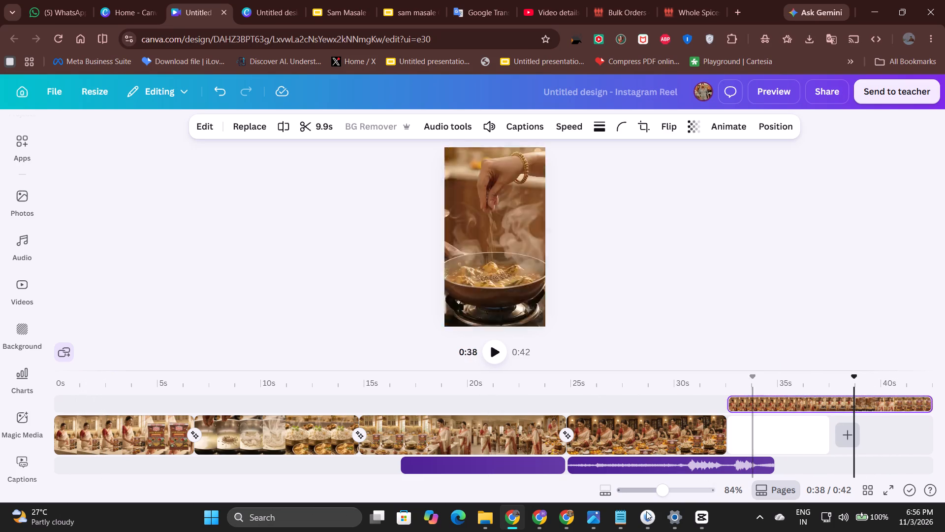
{"action": "left_click_drag", "start_coordinate": [669, 490], "coordinate": [686, 494]}
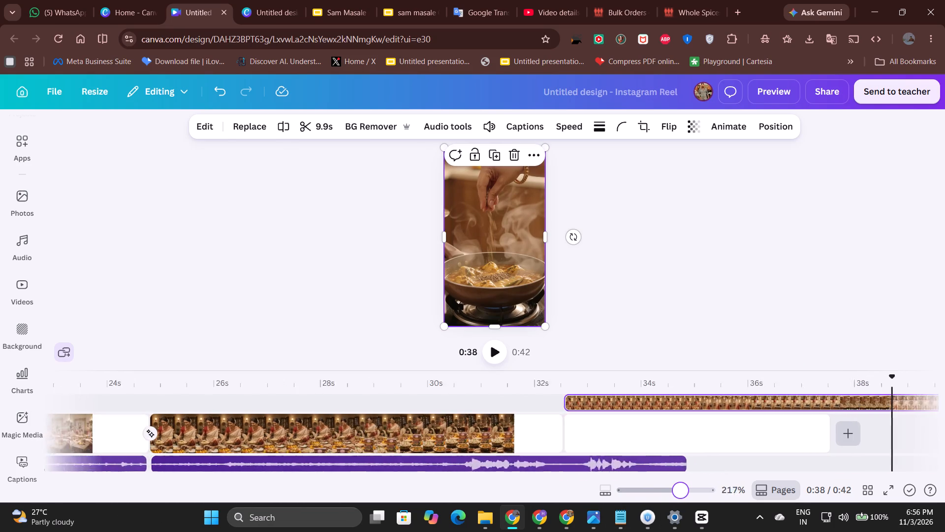
{"action": "left_click_drag", "start_coordinate": [686, 494], "coordinate": [702, 496]}
{"action": "left_click", "coordinate": [554, 403]}
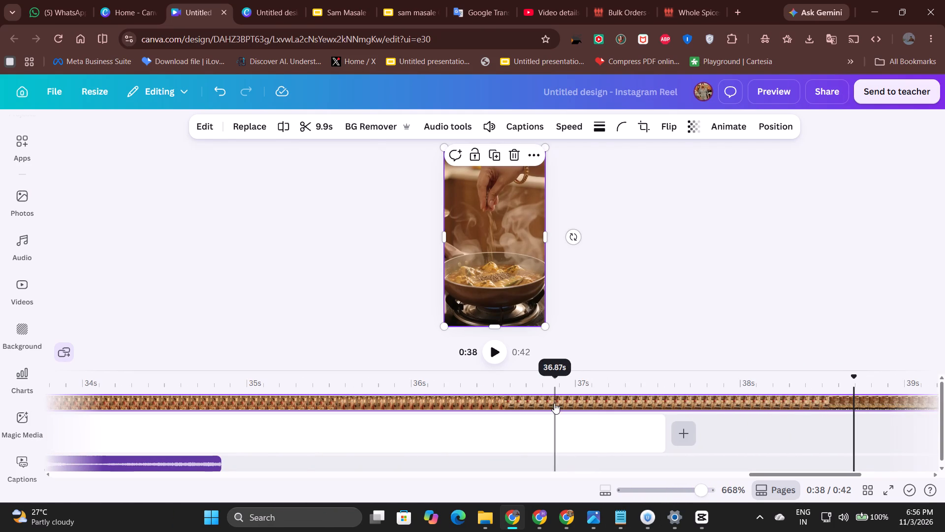
{"action": "left_click", "coordinate": [496, 359]}
{"action": "left_click", "coordinate": [496, 356]}
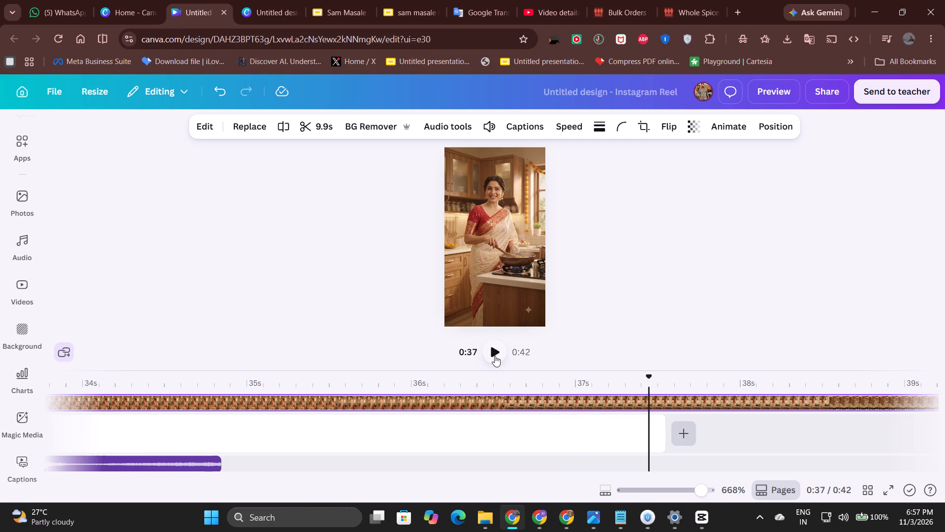
{"action": "left_click", "coordinate": [495, 356]}
{"action": "left_click", "coordinate": [495, 356]}
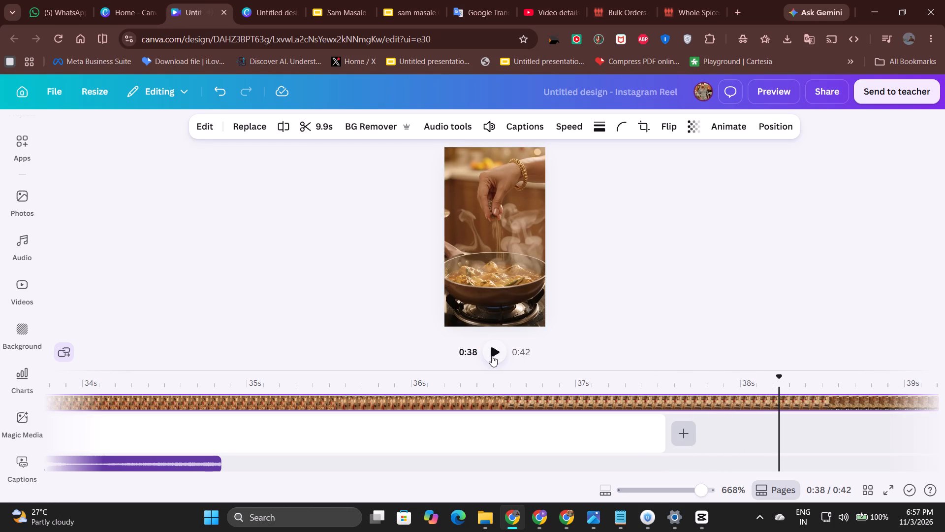
{"action": "left_click", "coordinate": [492, 356]}
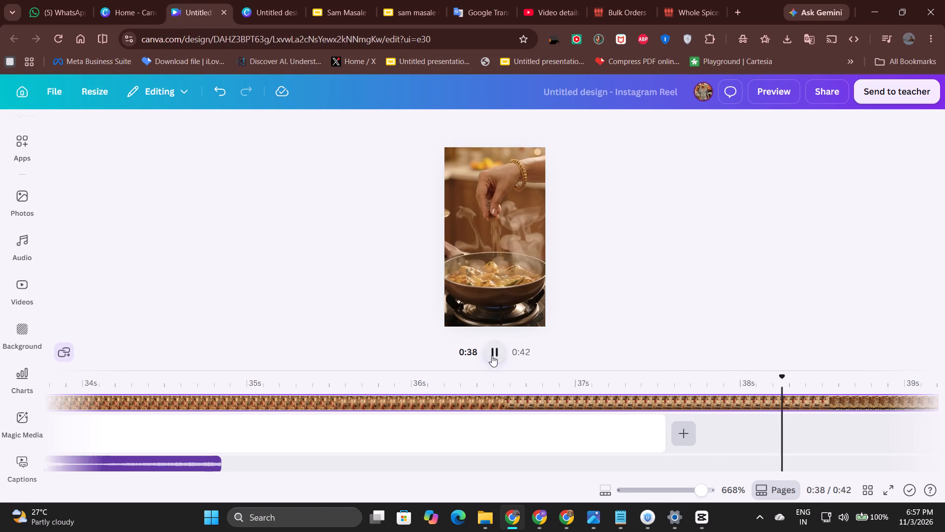
{"action": "left_click", "coordinate": [492, 356]}
{"action": "left_click", "coordinate": [492, 356]}
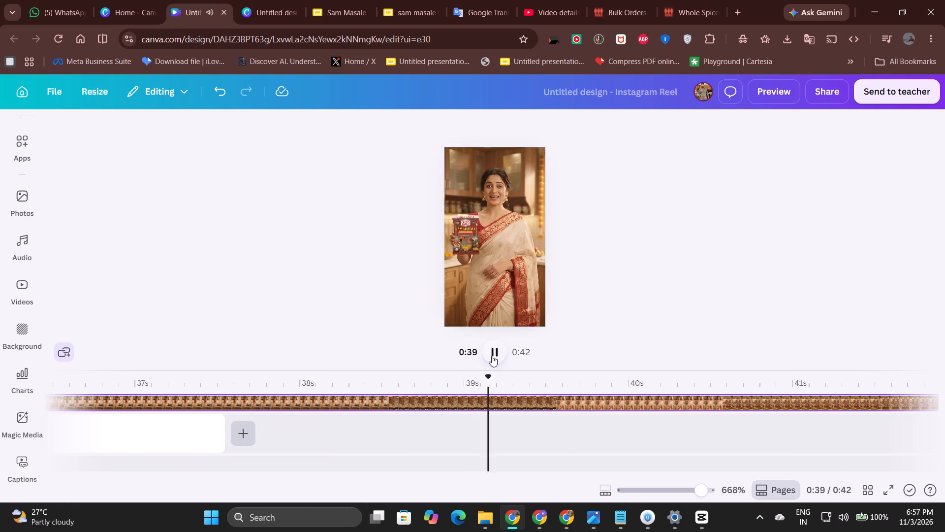
{"action": "left_click", "coordinate": [492, 356]}
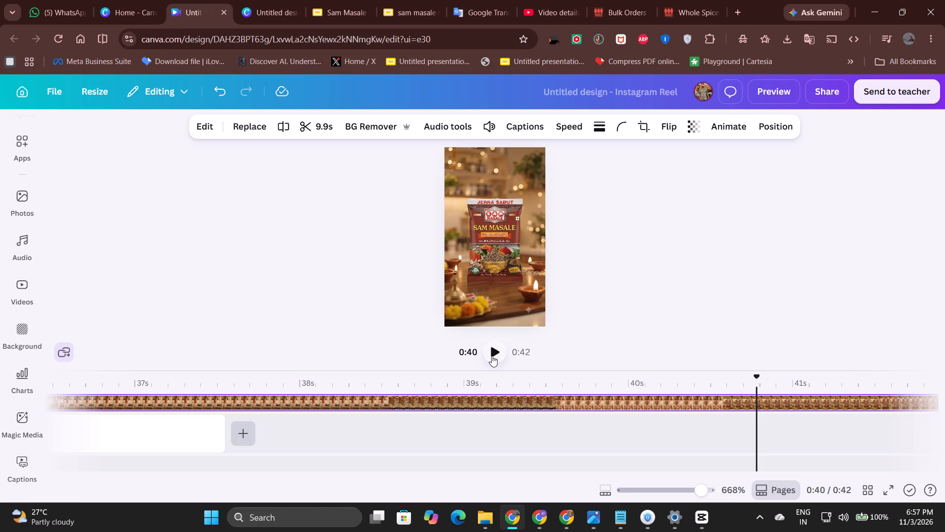
{"action": "key", "text": "space"}
{"action": "key", "text": "space"}
{"action": "key", "text": "space"}
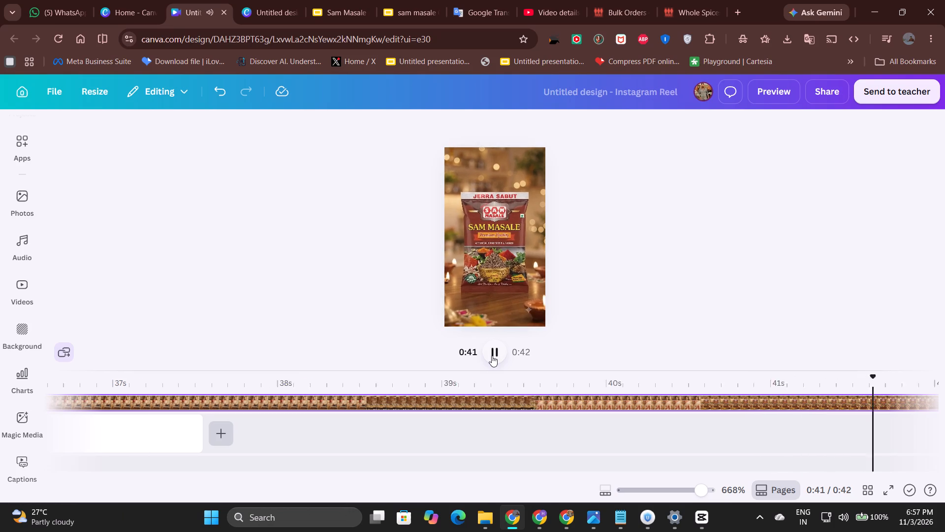
{"action": "key", "text": "space"}
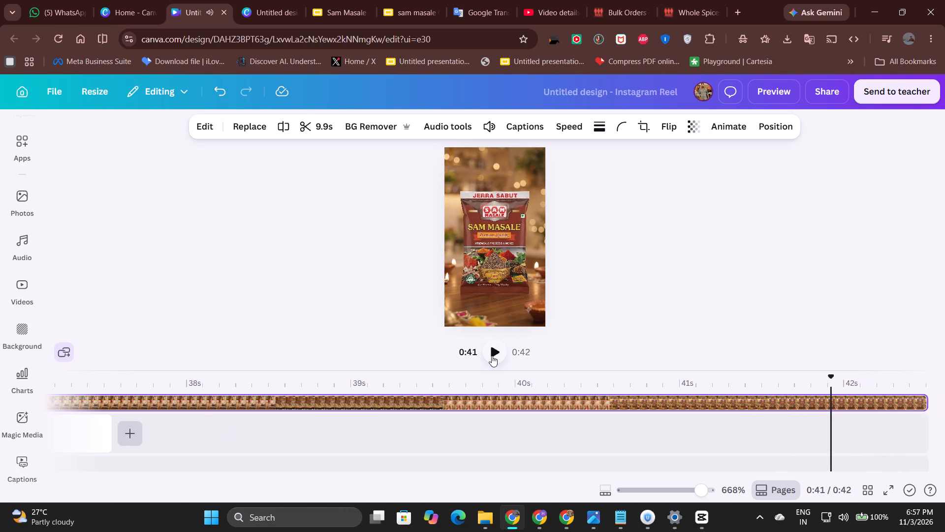
Play the opening of the reel up to about 9 s.
{"action": "left_click", "coordinate": [492, 356]}
{"action": "left_click", "coordinate": [492, 356]}
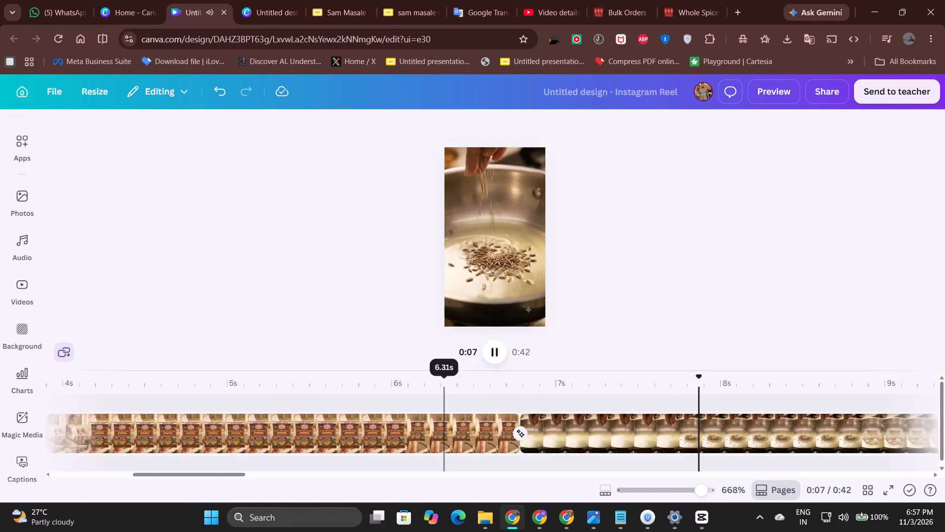
{"action": "left_click", "coordinate": [494, 353]}
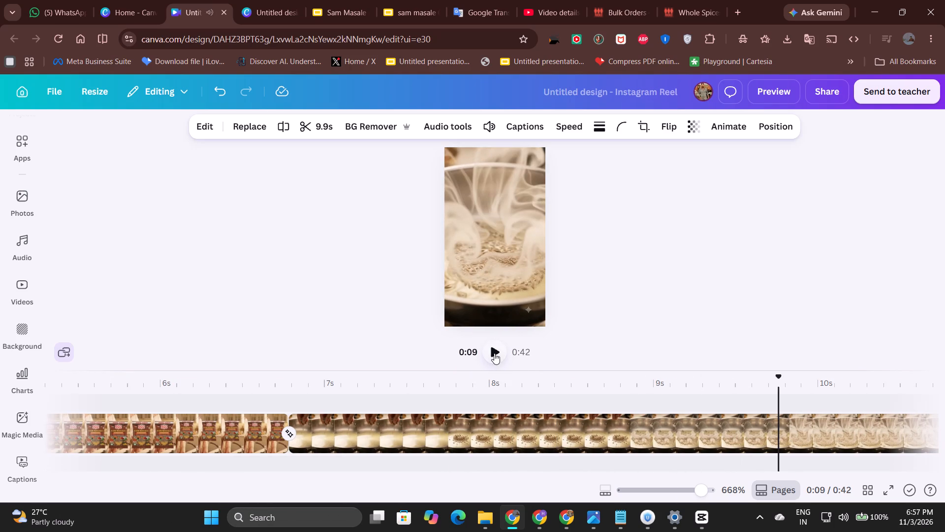
Move the 9.9 s overlay clip onto the main track as its own page after the blank page.
{"action": "scroll", "coordinate": [650, 415], "scroll_direction": "left", "scroll_amount": 16}
{"action": "scroll", "coordinate": [650, 410], "scroll_direction": "left", "scroll_amount": 9}
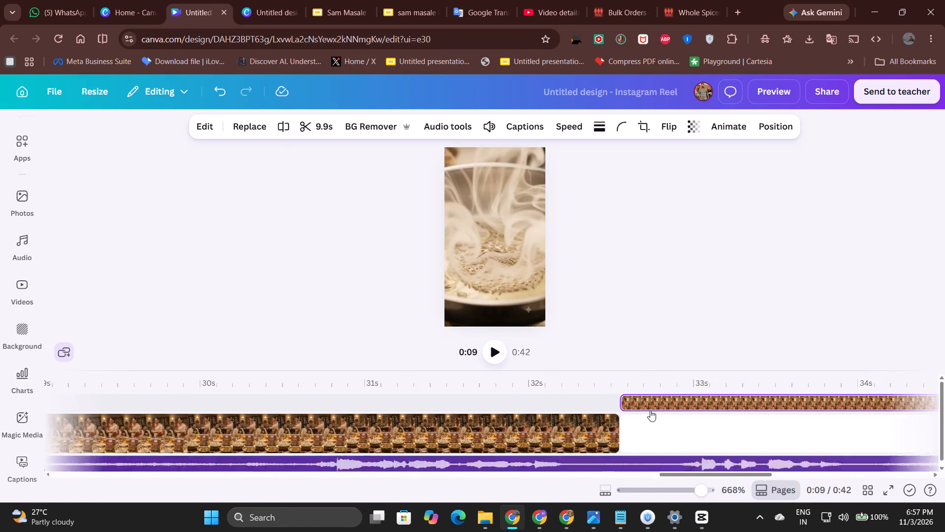
{"action": "scroll", "coordinate": [651, 410], "scroll_direction": "right", "scroll_amount": 7}
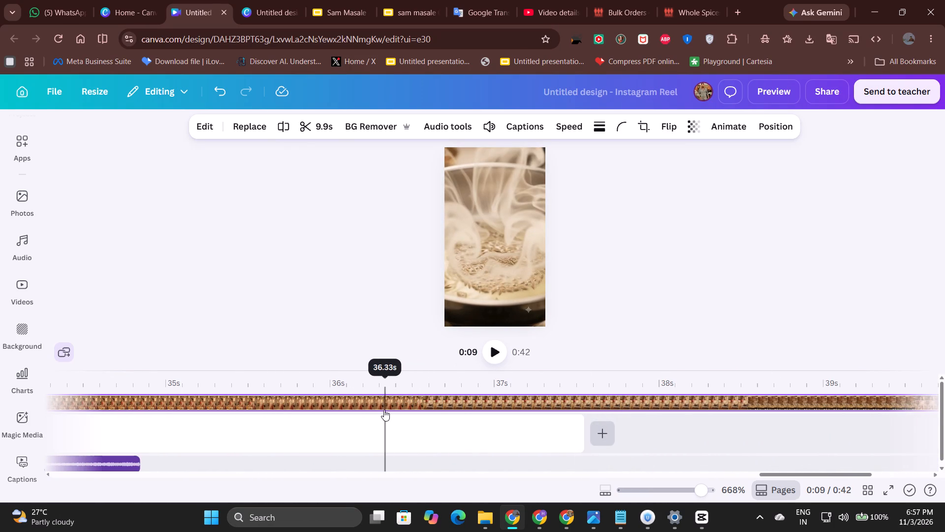
{"action": "left_click_drag", "start_coordinate": [372, 403], "coordinate": [635, 445]}
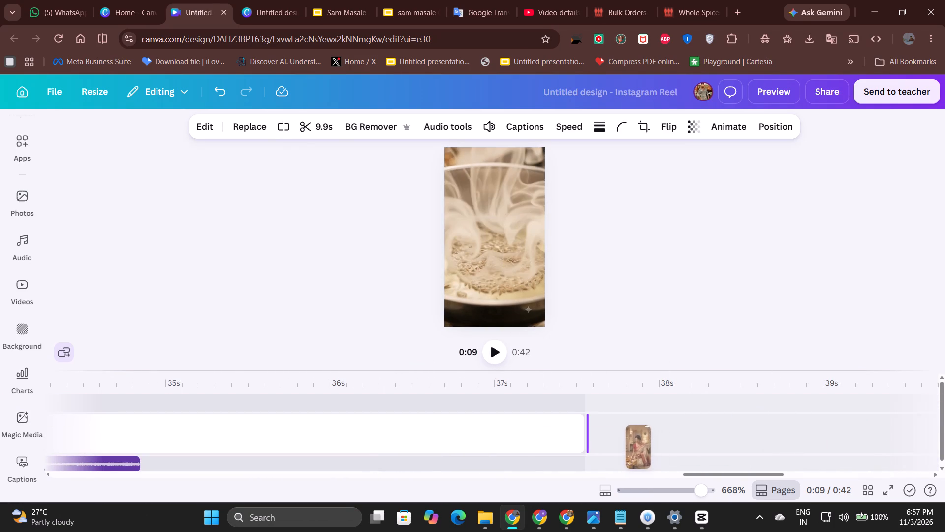
{"action": "left_click_drag", "start_coordinate": [635, 445], "coordinate": [623, 438]}
{"action": "scroll", "coordinate": [629, 425], "scroll_direction": "left", "scroll_amount": 7}
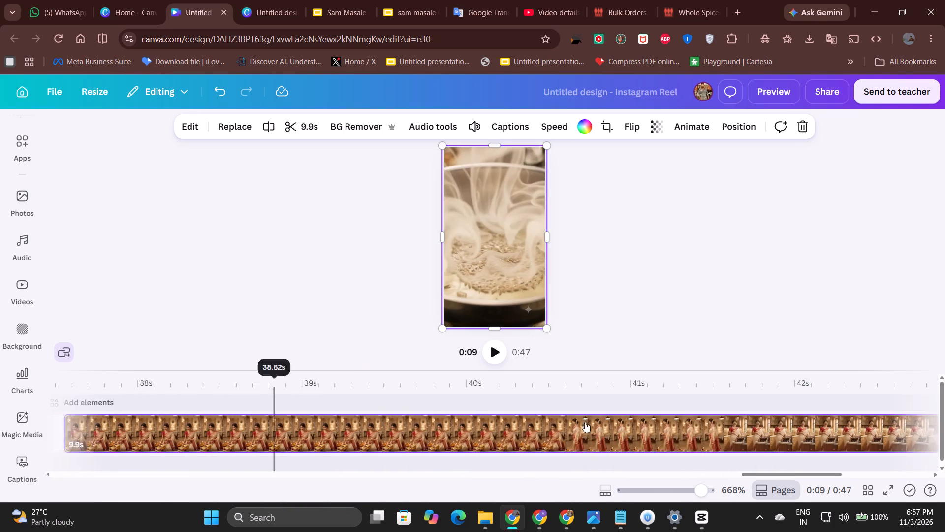
{"action": "scroll", "coordinate": [461, 433], "scroll_direction": "right", "scroll_amount": 4}
{"action": "left_click", "coordinate": [224, 373]}
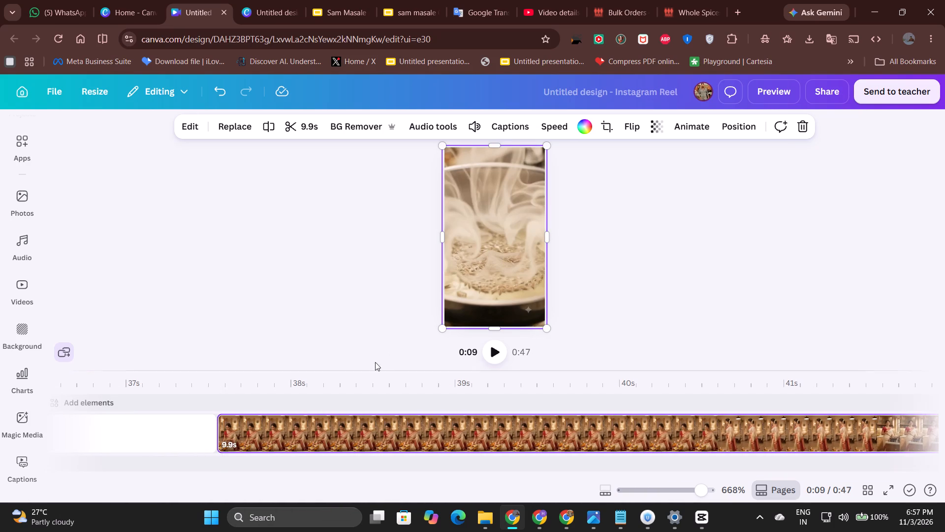
{"action": "left_click", "coordinate": [214, 392]}
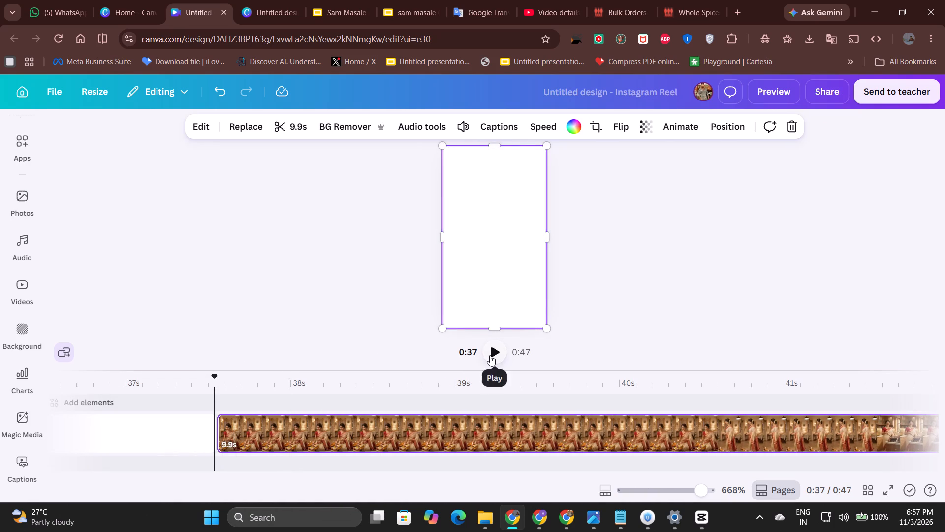
Play the 9.9 s clip from about 37 s to 46 s to find where the closing product shot starts.
{"action": "left_click", "coordinate": [490, 355]}
{"action": "left_click", "coordinate": [493, 356]}
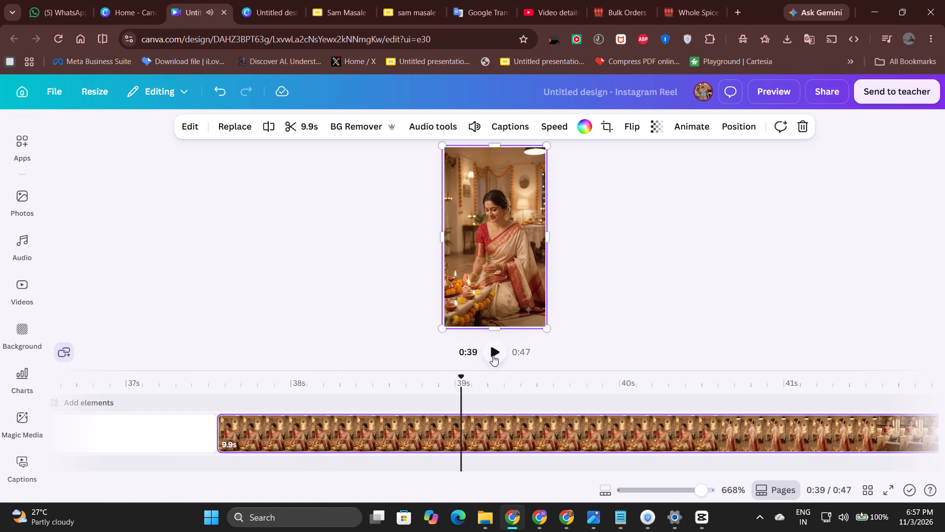
{"action": "left_click", "coordinate": [493, 355]}
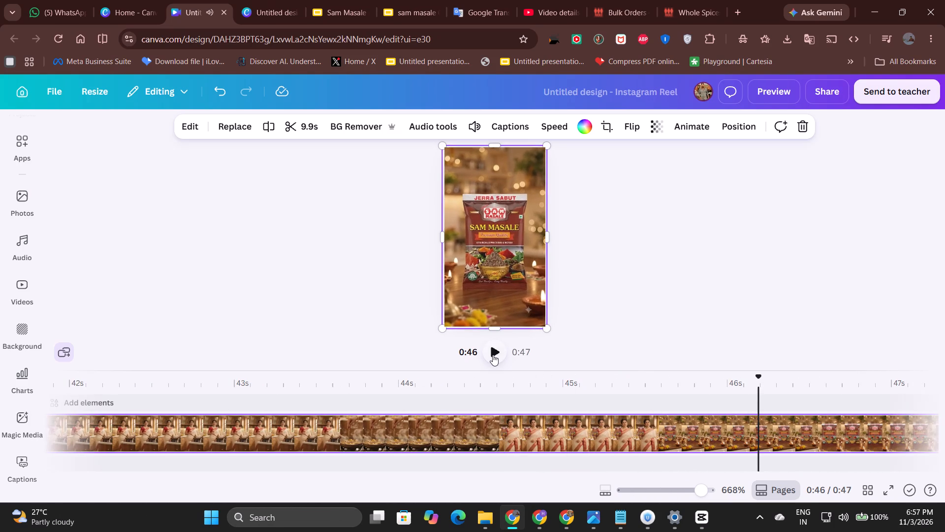
{"action": "left_click", "coordinate": [493, 355]}
{"action": "left_click", "coordinate": [493, 355]}
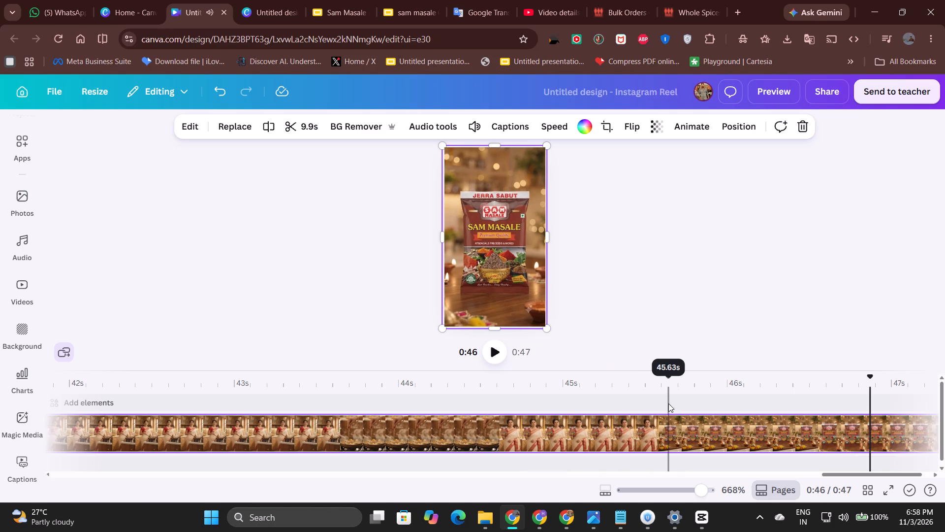
Split the 9.9 s clip at about 45.6 s, where the closing SAM Masale packet shot begins.
{"action": "left_click", "coordinate": [668, 403]}
{"action": "left_click", "coordinate": [652, 405]}
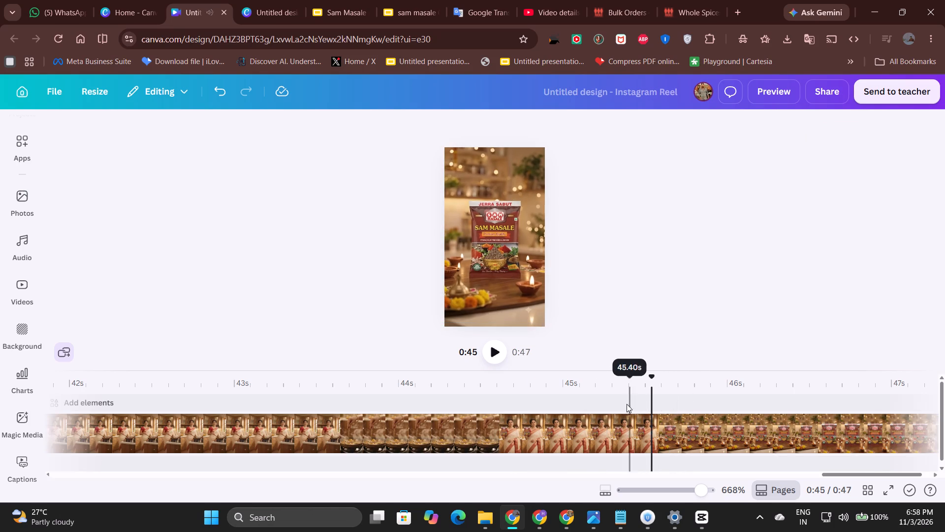
{"action": "left_click", "coordinate": [627, 404]}
{"action": "key", "text": "Right"}
{"action": "key", "text": "Right"}
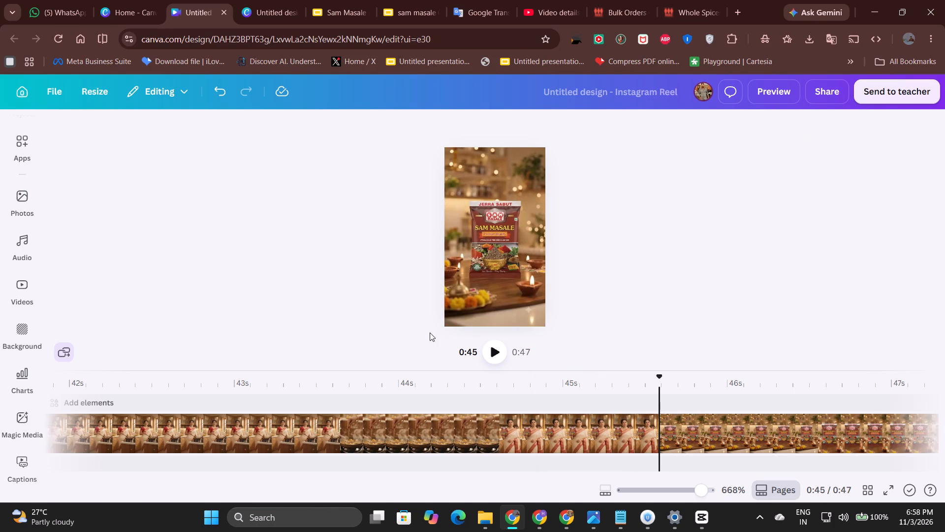
{"action": "key", "text": "Left"}
{"action": "key", "text": "Right"}
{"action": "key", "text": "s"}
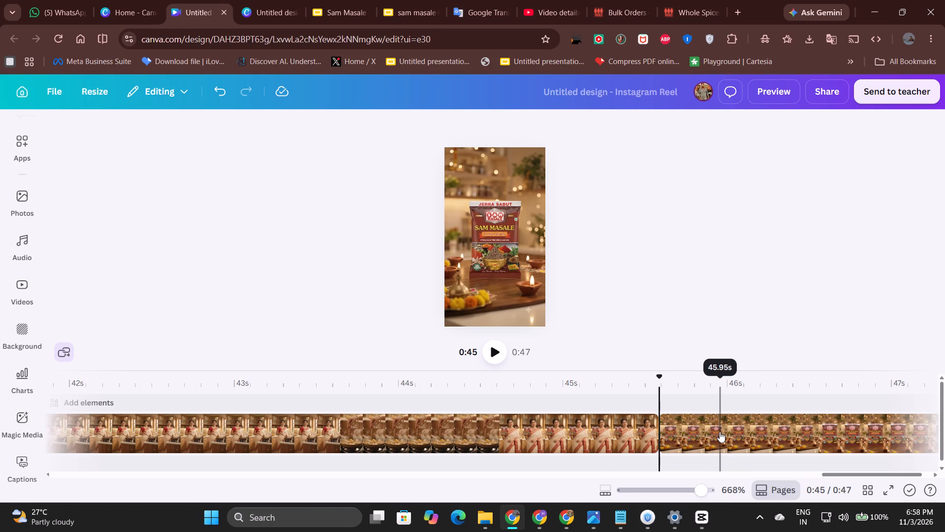
Move the 1.9 s SAM Masale packet clip to directly after the family dinner clip, before the blank page.
{"action": "left_click_drag", "start_coordinate": [720, 432], "coordinate": [581, 411]}
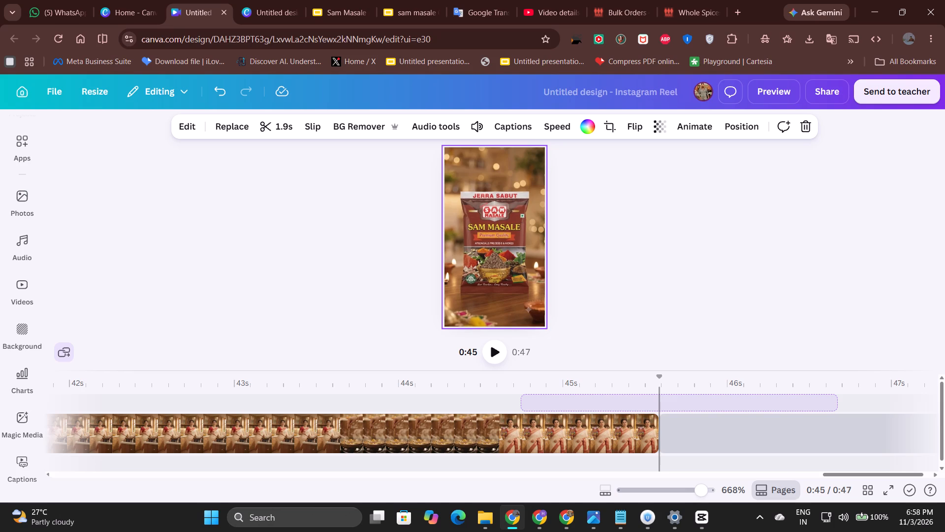
{"action": "left_click_drag", "start_coordinate": [581, 411], "coordinate": [483, 396]}
{"action": "scroll", "coordinate": [278, 444], "scroll_direction": "right", "scroll_amount": 6}
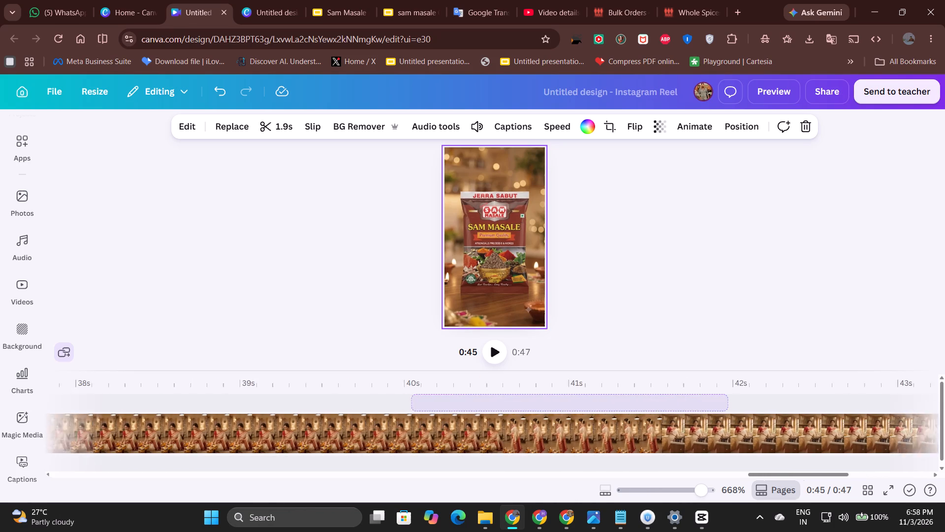
{"action": "left_click_drag", "start_coordinate": [483, 396], "coordinate": [393, 437]}
{"action": "scroll", "coordinate": [489, 395], "scroll_direction": "right", "scroll_amount": 9}
{"action": "scroll", "coordinate": [393, 437], "scroll_direction": "right", "scroll_amount": 2}
Go to about 31.8 s in the reel, shortly before the moved packet clip.
{"action": "left_click", "coordinate": [205, 384]}
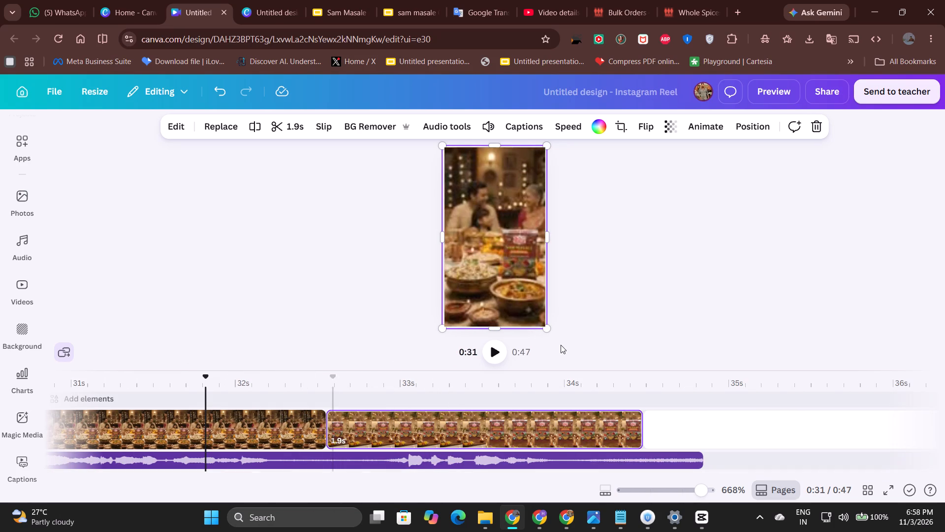
Play the join between the family dinner clip and the 1.9 s product clip from about 30.4 s to 33 s.
{"action": "scroll", "coordinate": [479, 355], "scroll_direction": "right", "scroll_amount": 7}
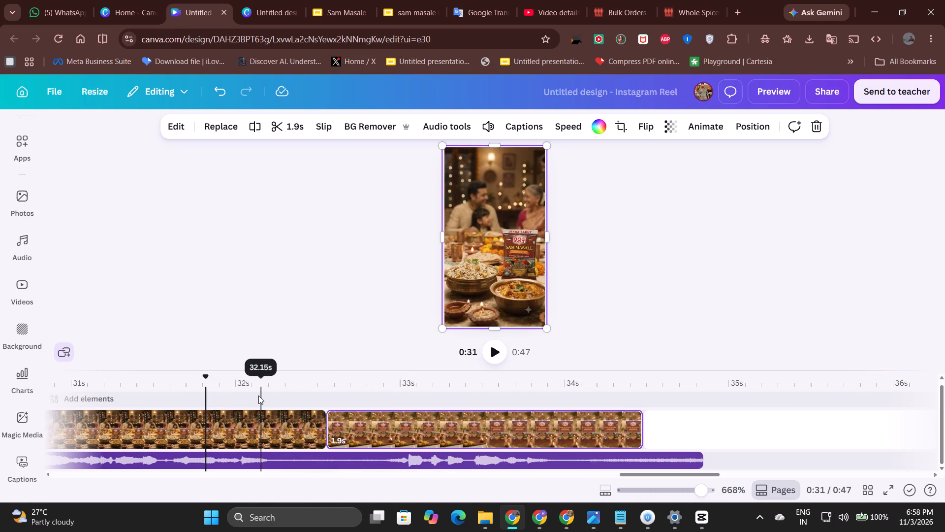
{"action": "left_click", "coordinate": [258, 395]}
{"action": "scroll", "coordinate": [258, 395], "scroll_direction": "right", "scroll_amount": 6}
{"action": "left_click", "coordinate": [273, 395]}
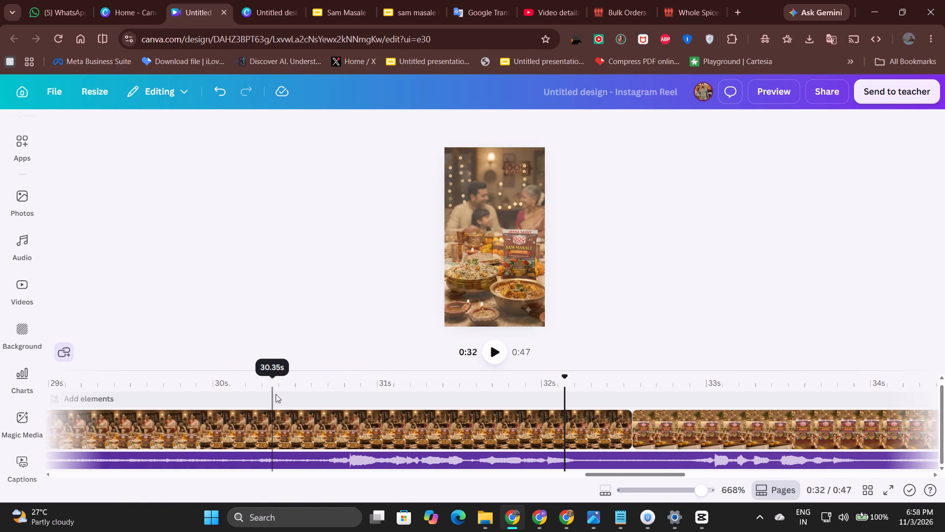
{"action": "left_click", "coordinate": [493, 359]}
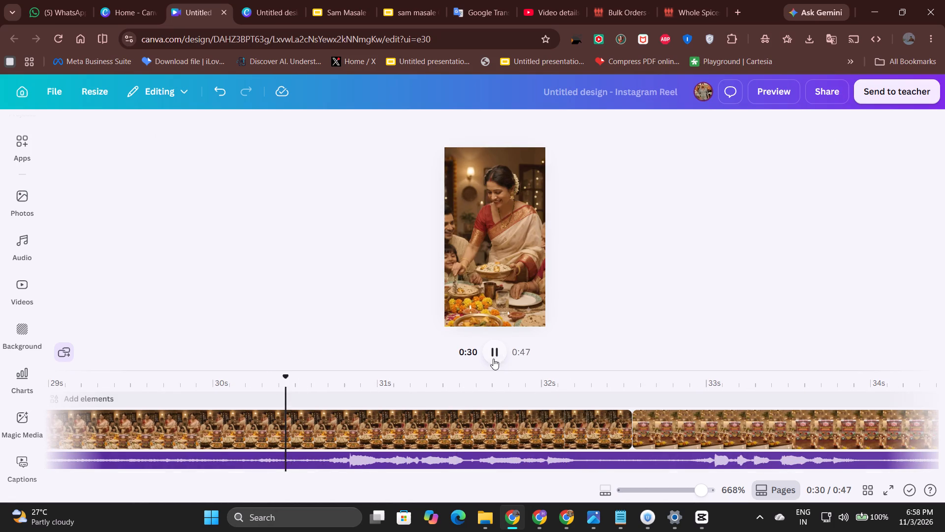
{"action": "left_click", "coordinate": [493, 359]}
{"action": "left_click", "coordinate": [493, 359]}
{"action": "left_click", "coordinate": [493, 358]}
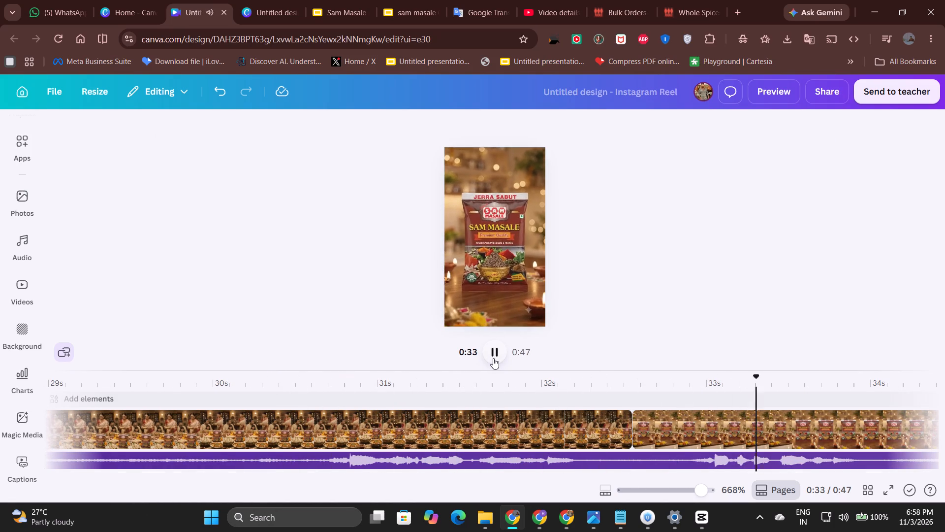
{"action": "left_click", "coordinate": [493, 358]}
Lower the volume of the 1.9 s product clip all the way down.
{"action": "left_click", "coordinate": [675, 425]}
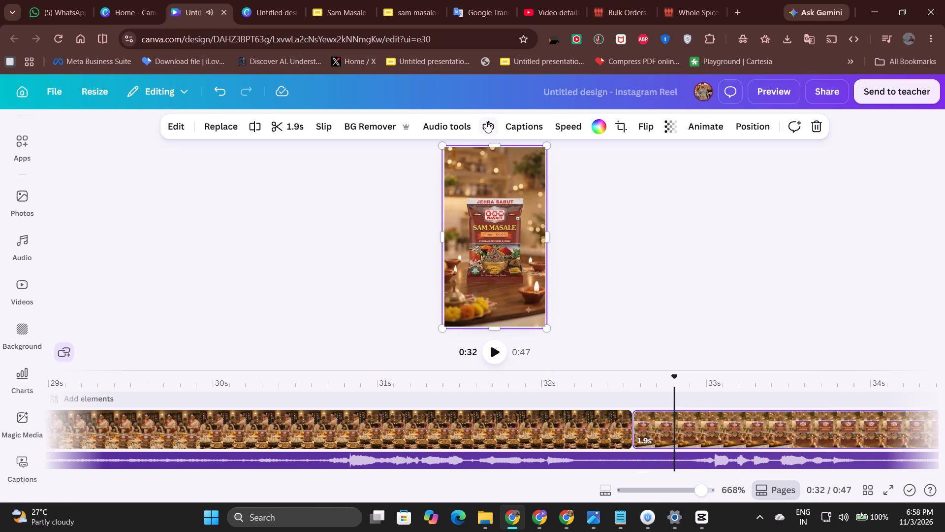
{"action": "left_click", "coordinate": [484, 123]}
{"action": "left_click_drag", "start_coordinate": [485, 157], "coordinate": [319, 158]}
Play the reel from about 30.6 s through the end of the 1.9 s product clip.
{"action": "left_click", "coordinate": [307, 386]}
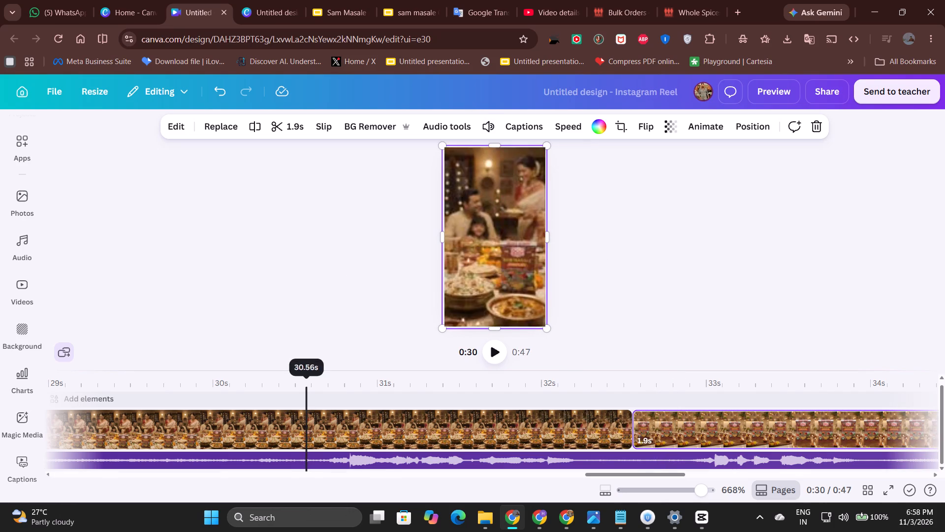
{"action": "left_click", "coordinate": [497, 357]}
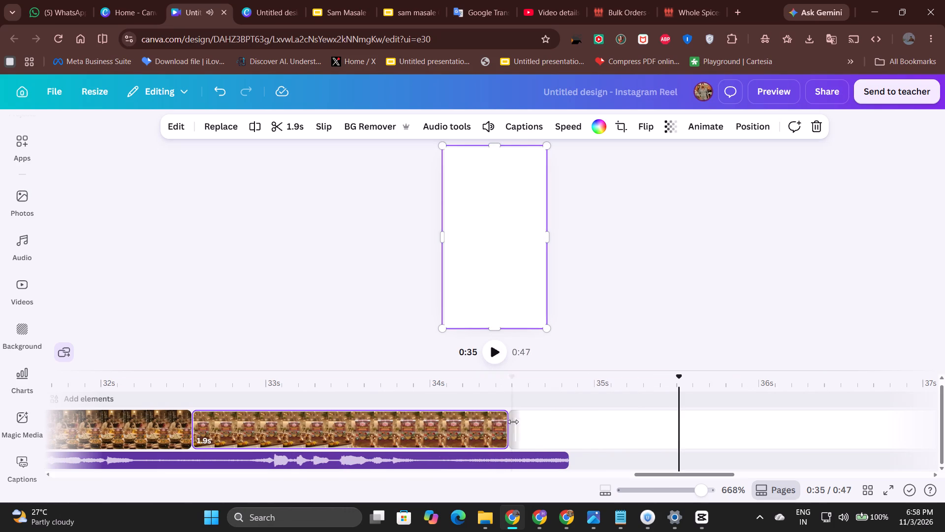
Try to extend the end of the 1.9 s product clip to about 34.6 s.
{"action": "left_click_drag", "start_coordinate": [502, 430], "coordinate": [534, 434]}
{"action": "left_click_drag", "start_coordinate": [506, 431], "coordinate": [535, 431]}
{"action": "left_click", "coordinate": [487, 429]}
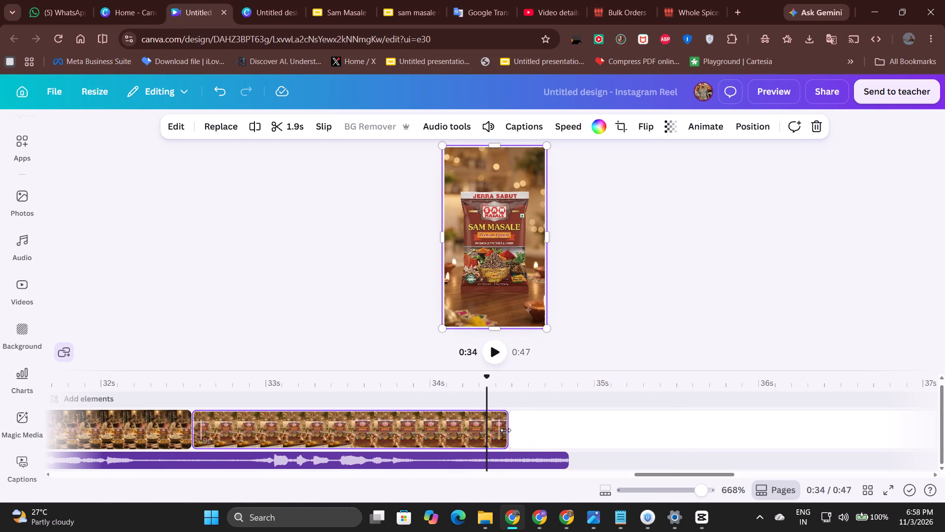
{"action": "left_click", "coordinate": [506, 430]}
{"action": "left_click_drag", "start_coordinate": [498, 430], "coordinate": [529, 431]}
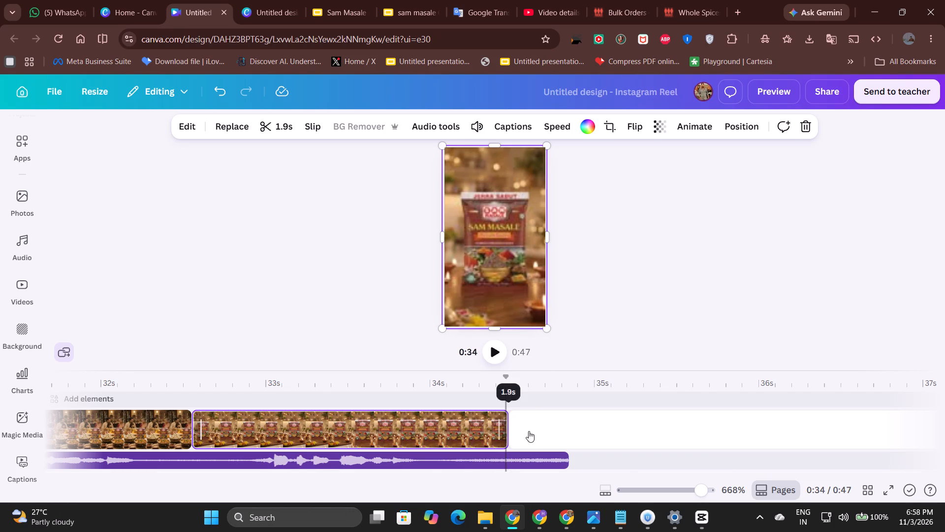
Shift the 10.0 s SAM_Masale_Diwali_advertisement soundtrack slightly earlier so it starts with the clip at about 24.8 s.
{"action": "left_click", "coordinate": [524, 461]}
{"action": "scroll", "coordinate": [338, 439], "scroll_direction": "right", "scroll_amount": 1}
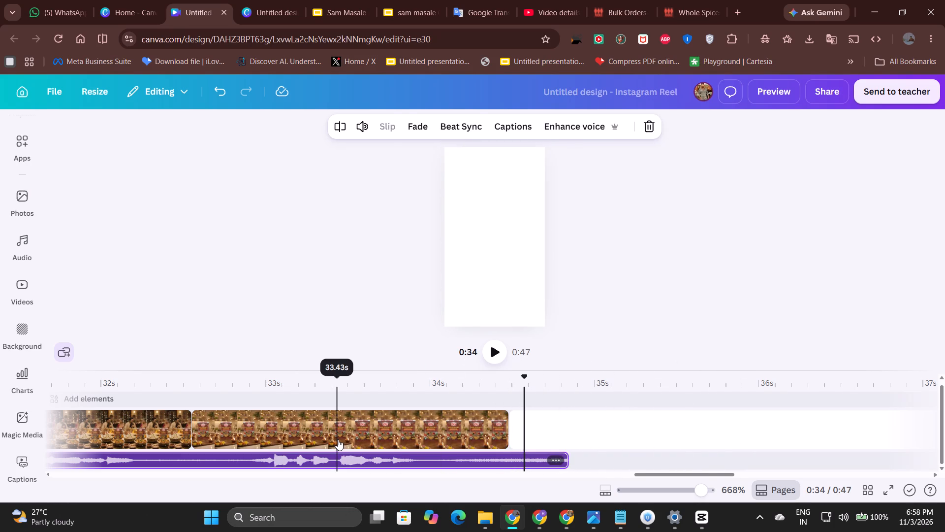
{"action": "scroll", "coordinate": [338, 439], "scroll_direction": "right", "scroll_amount": 14}
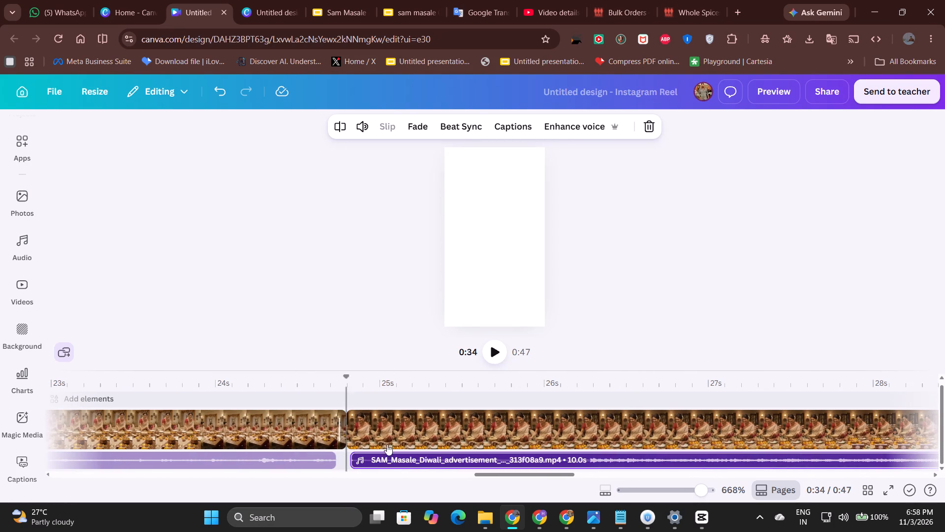
{"action": "left_click_drag", "start_coordinate": [396, 461], "coordinate": [386, 459]}
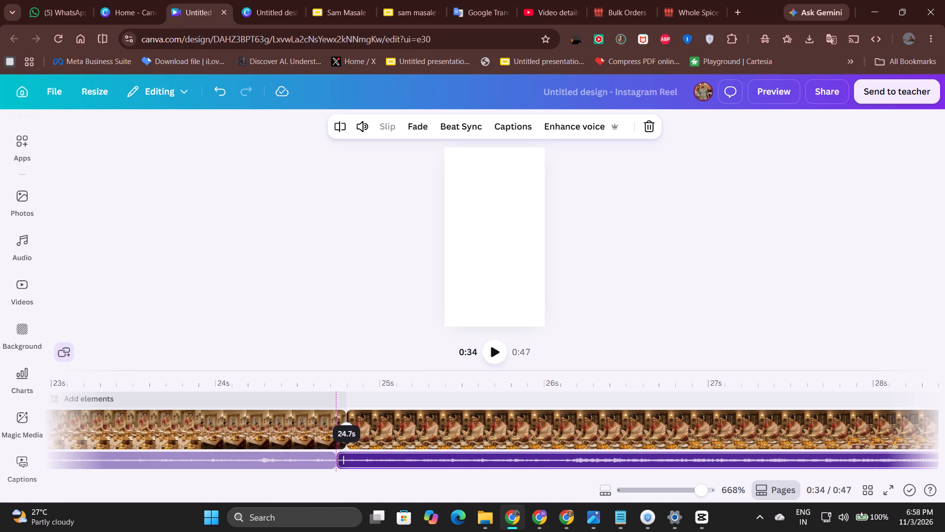
{"action": "left_click_drag", "start_coordinate": [386, 459], "coordinate": [390, 456]}
Play the reel from about 24 s to 33 s in stretches to check the soundtrack against the picture.
{"action": "left_click", "coordinate": [283, 391]}
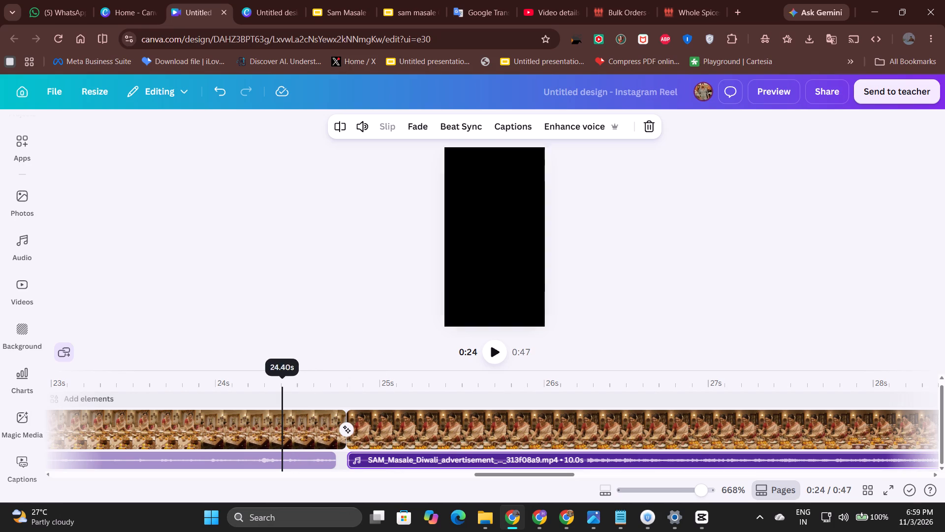
{"action": "scroll", "coordinate": [458, 379], "scroll_direction": "right", "scroll_amount": 1}
{"action": "left_click", "coordinate": [499, 355]}
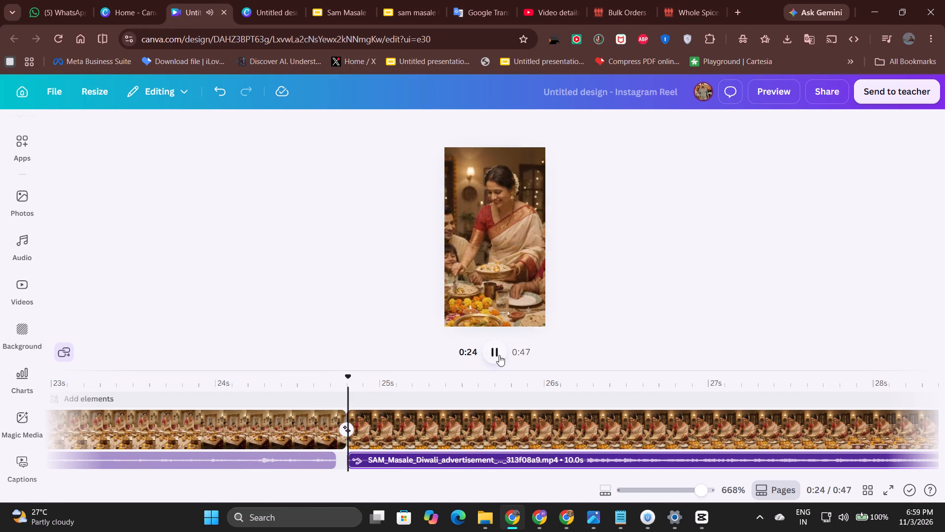
{"action": "left_click", "coordinate": [496, 355]}
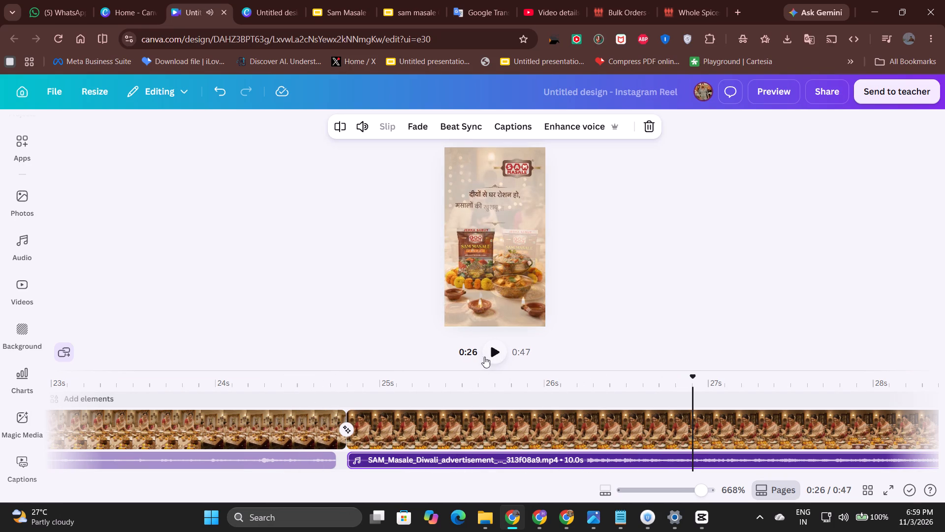
{"action": "left_click", "coordinate": [134, 406]}
{"action": "left_click", "coordinate": [494, 356]}
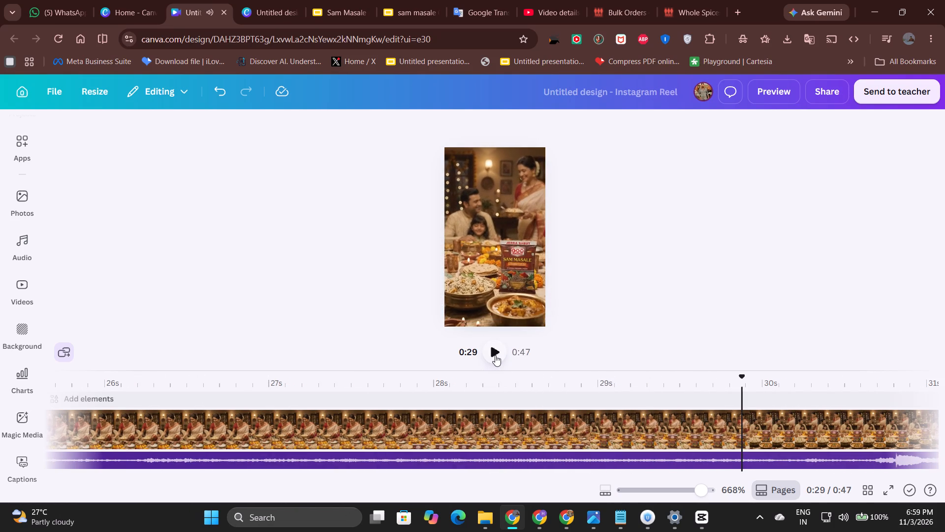
{"action": "left_click", "coordinate": [495, 355]}
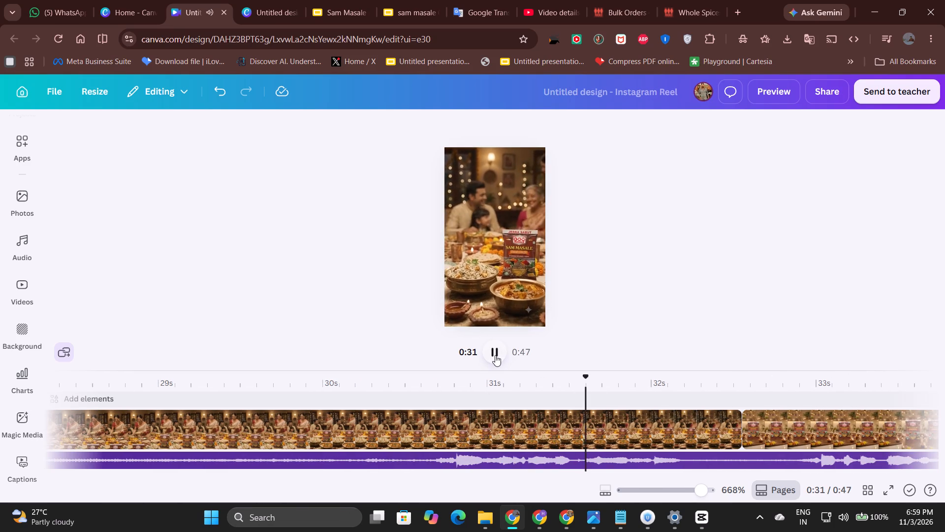
{"action": "left_click", "coordinate": [495, 355]}
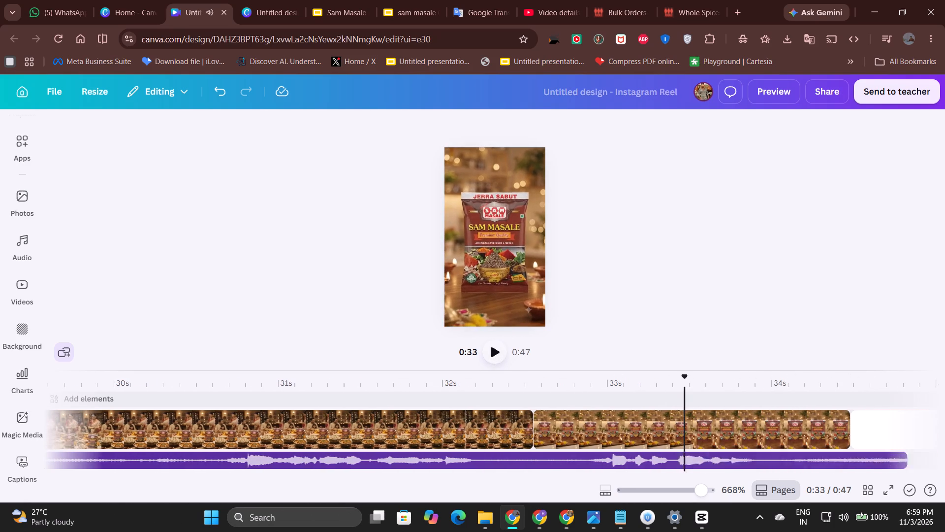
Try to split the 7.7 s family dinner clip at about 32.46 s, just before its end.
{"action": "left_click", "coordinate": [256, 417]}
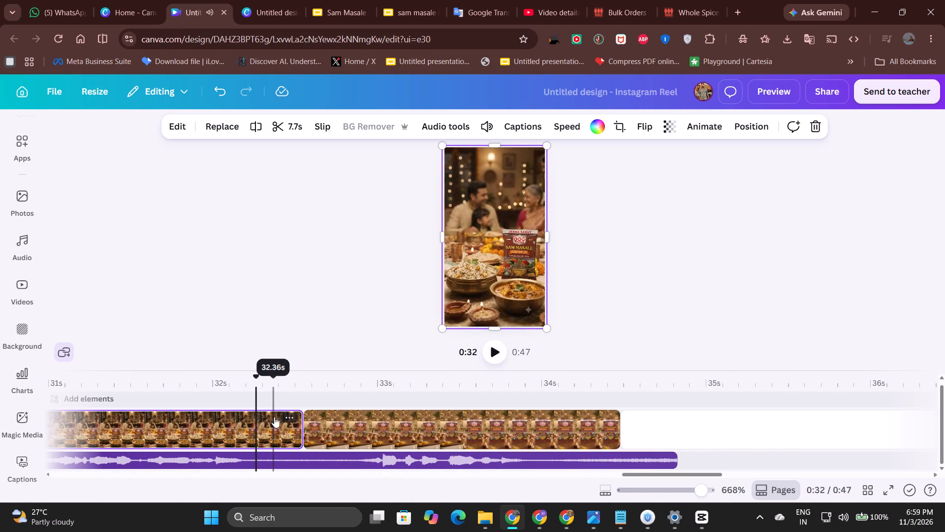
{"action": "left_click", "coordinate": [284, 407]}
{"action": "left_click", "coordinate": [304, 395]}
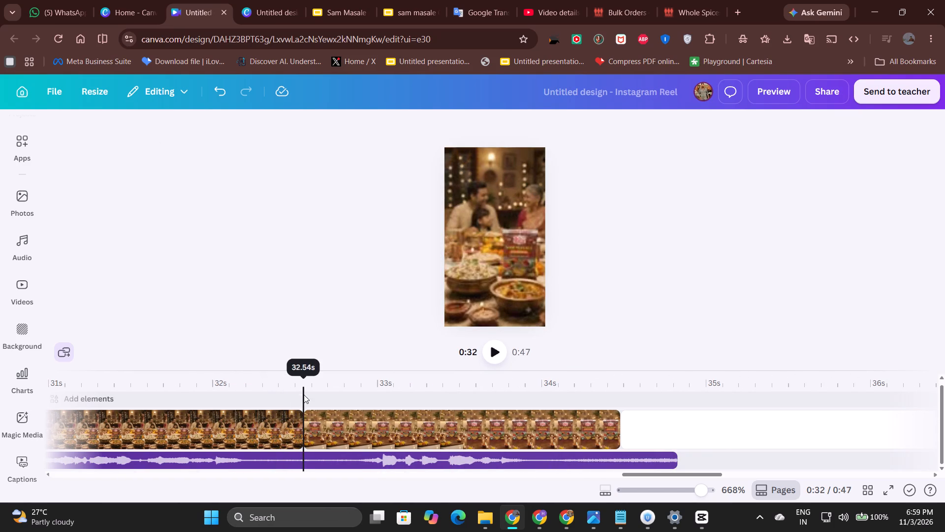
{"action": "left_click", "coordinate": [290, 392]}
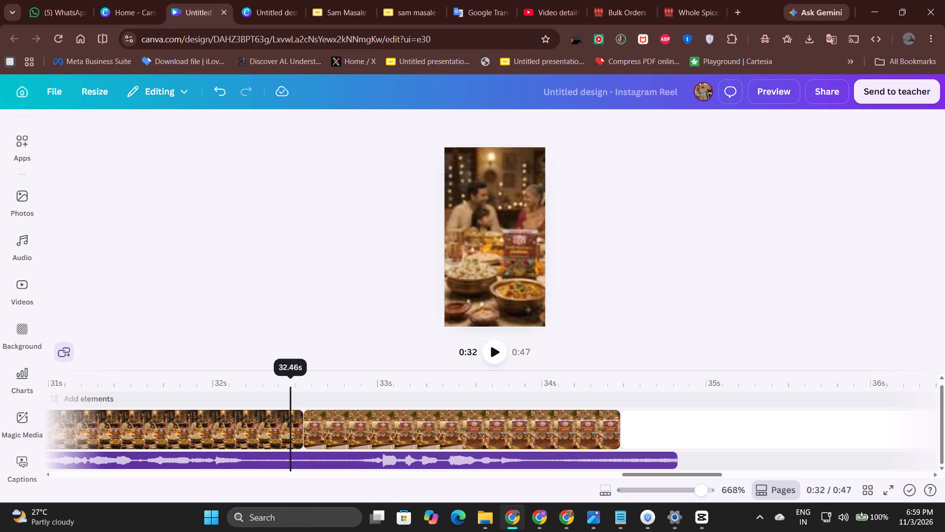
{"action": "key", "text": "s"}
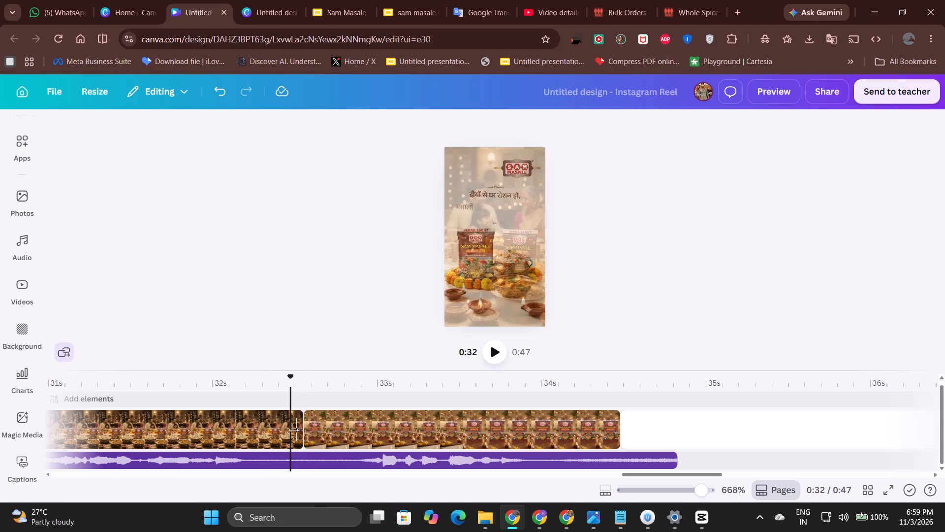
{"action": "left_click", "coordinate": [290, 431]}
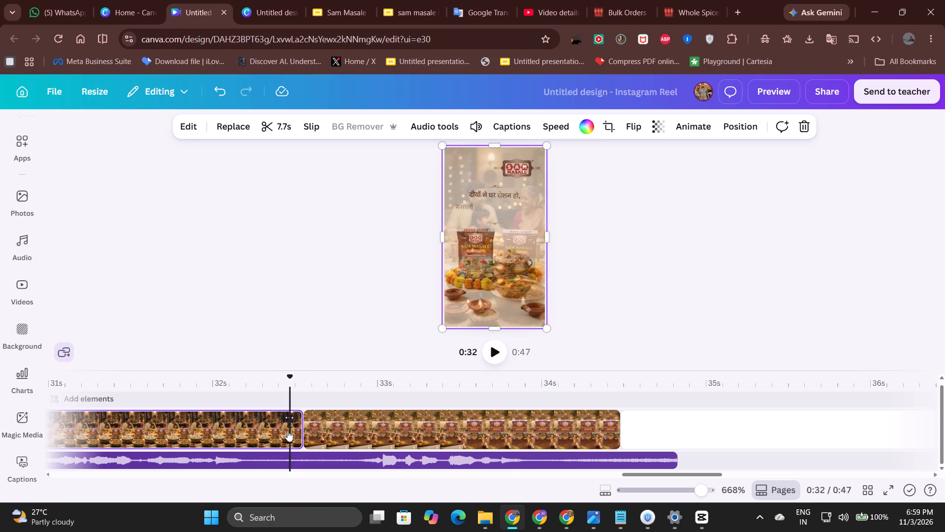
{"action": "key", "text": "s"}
Split the family dinner clip at about 31.9 s and delete the 0.6 s piece after the cut.
{"action": "left_click", "coordinate": [289, 410]}
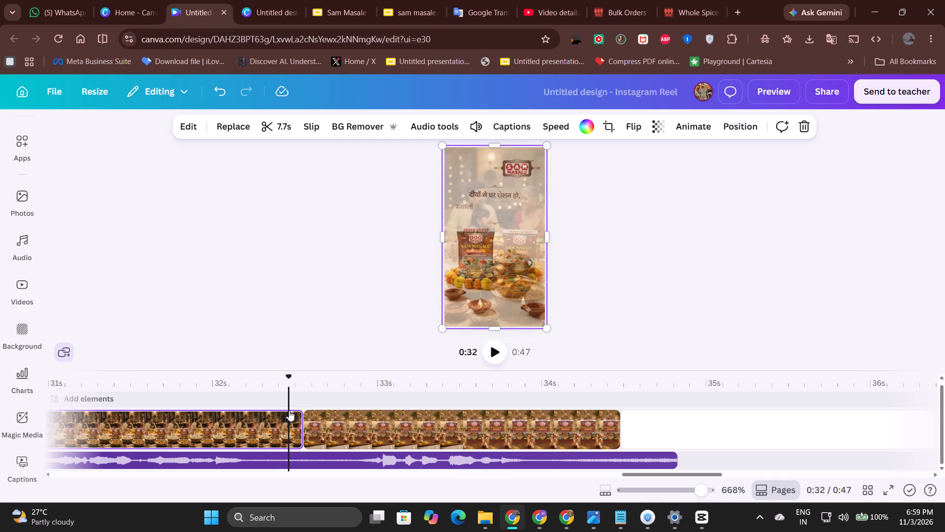
{"action": "key", "text": "Left"}
{"action": "key", "text": "Left"}
{"action": "key", "text": "Left"}
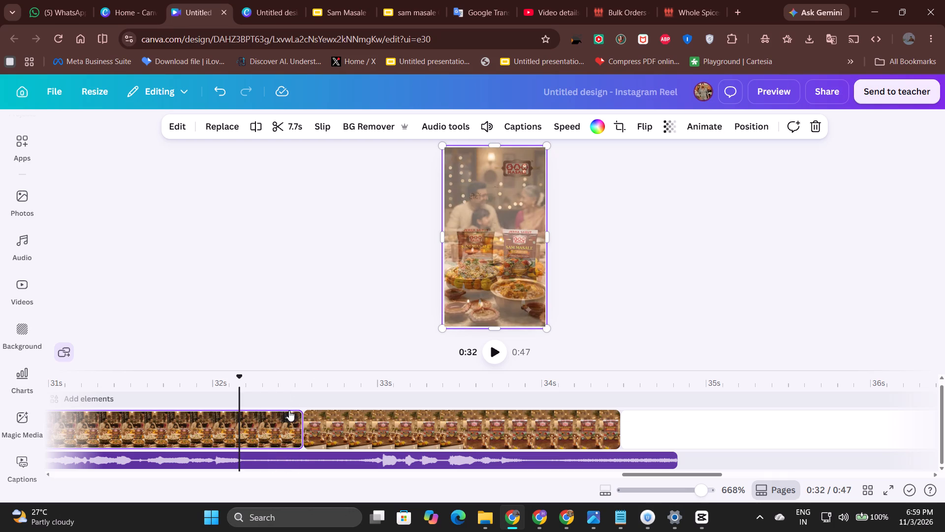
{"action": "key", "text": "Left"}
{"action": "key", "text": "Left"}
{"action": "key", "text": "Left"}
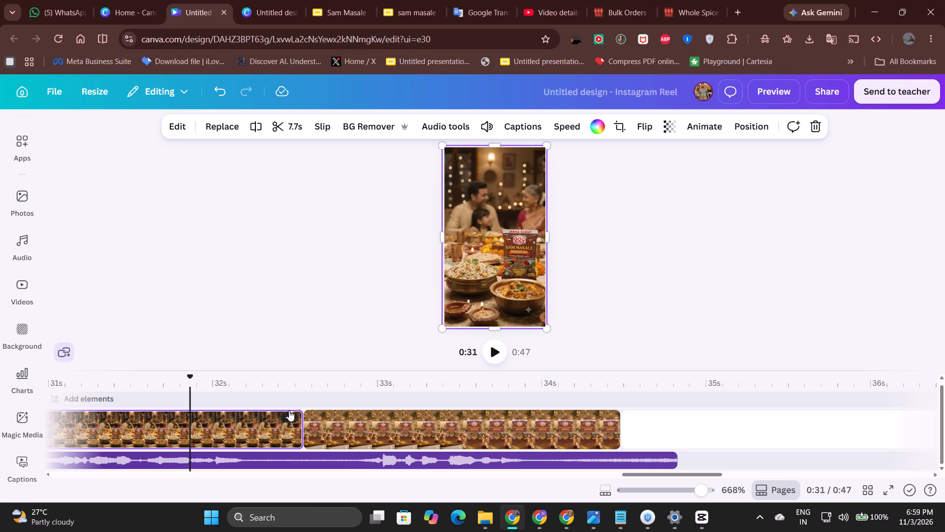
{"action": "key", "text": "s"}
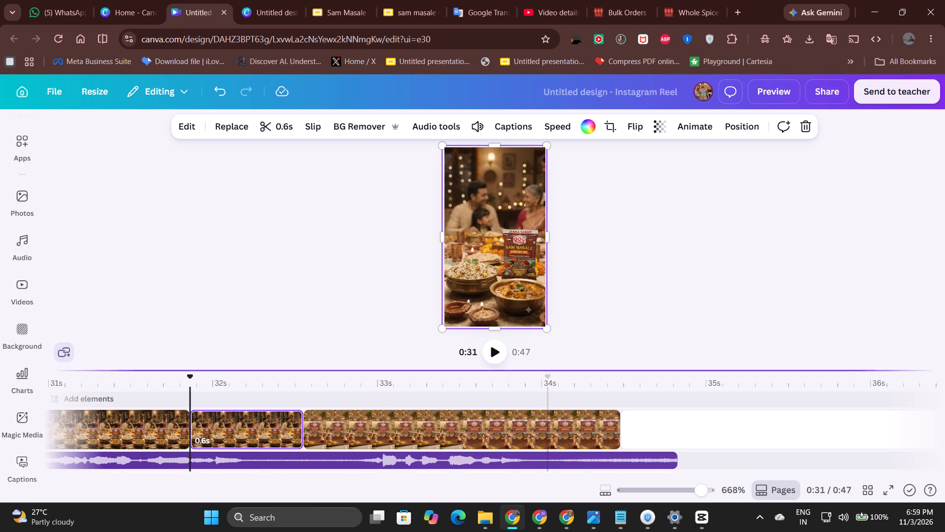
{"action": "left_click", "coordinate": [491, 359]}
{"action": "left_click", "coordinate": [496, 357]}
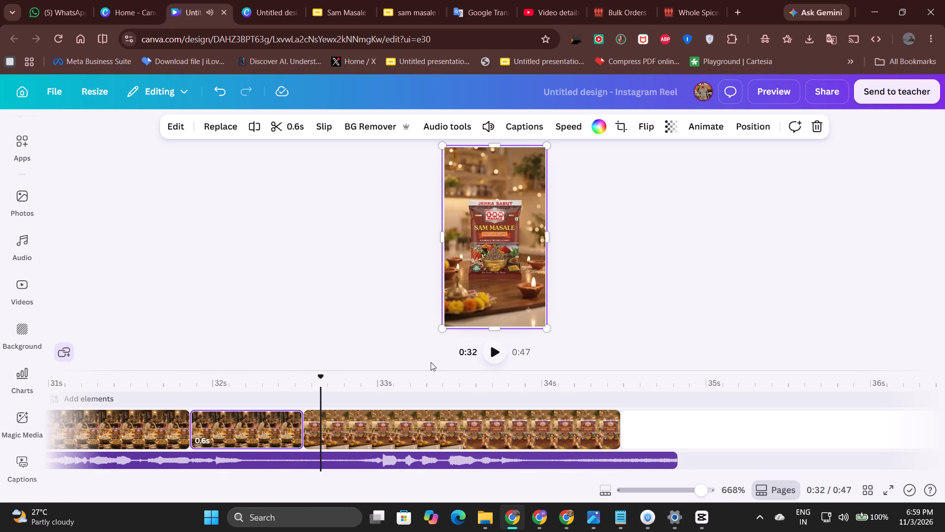
{"action": "left_click", "coordinate": [238, 433]}
{"action": "key", "text": "Delete"}
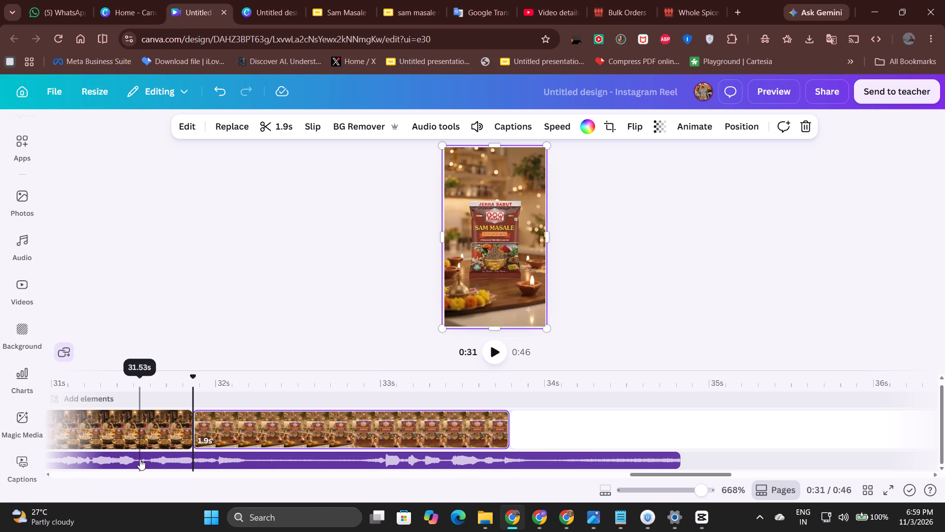
Add a Match & Move transition between the family dinner clip and the product clip.
{"action": "left_click", "coordinate": [191, 437]}
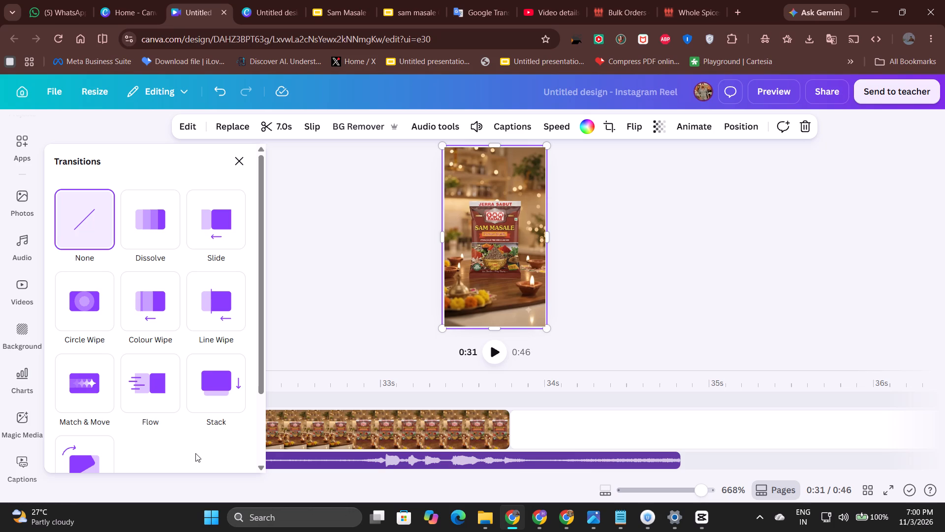
{"action": "left_click", "coordinate": [78, 394]}
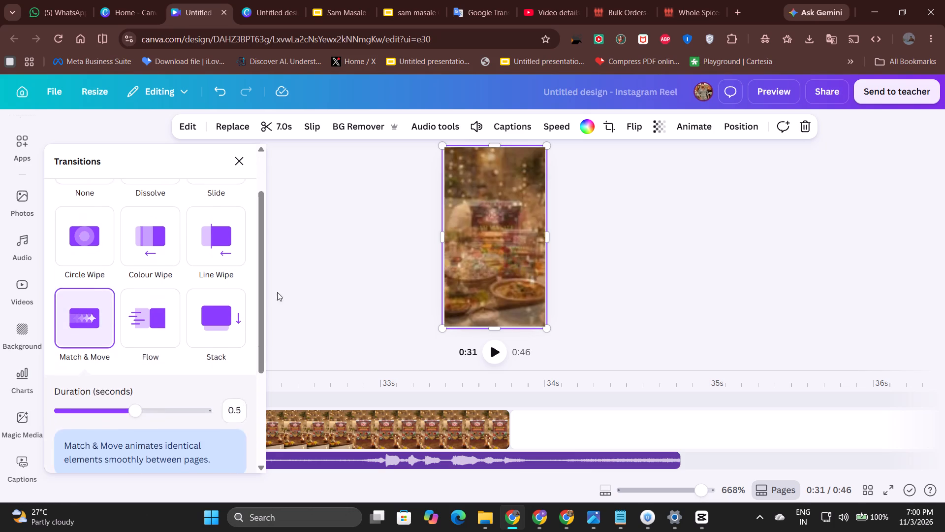
{"action": "left_click", "coordinate": [329, 282]}
Play the reel from about 26.7 s to 34.6 s to check the shortened dinner clip and the transition.
{"action": "scroll", "coordinate": [181, 384], "scroll_direction": "right", "scroll_amount": 1}
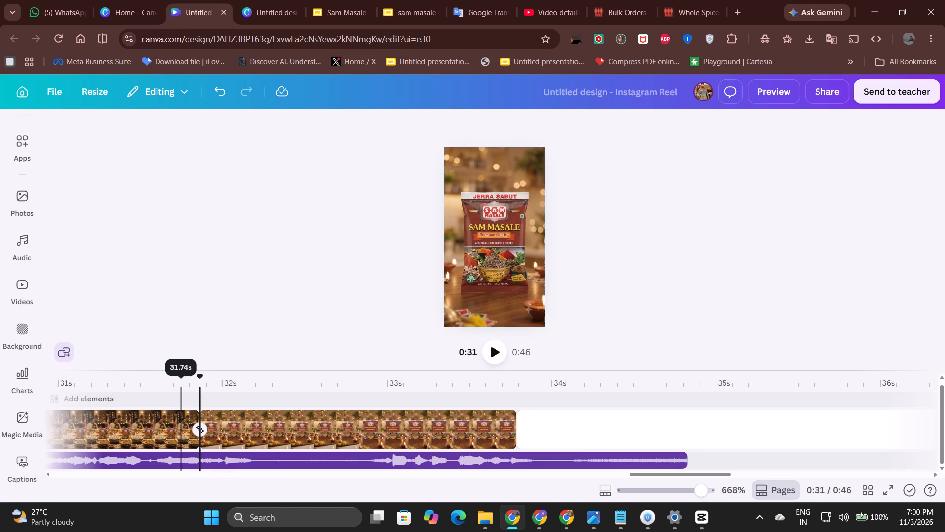
{"action": "scroll", "coordinate": [181, 385], "scroll_direction": "right", "scroll_amount": 4}
{"action": "scroll", "coordinate": [143, 403], "scroll_direction": "right", "scroll_amount": 5}
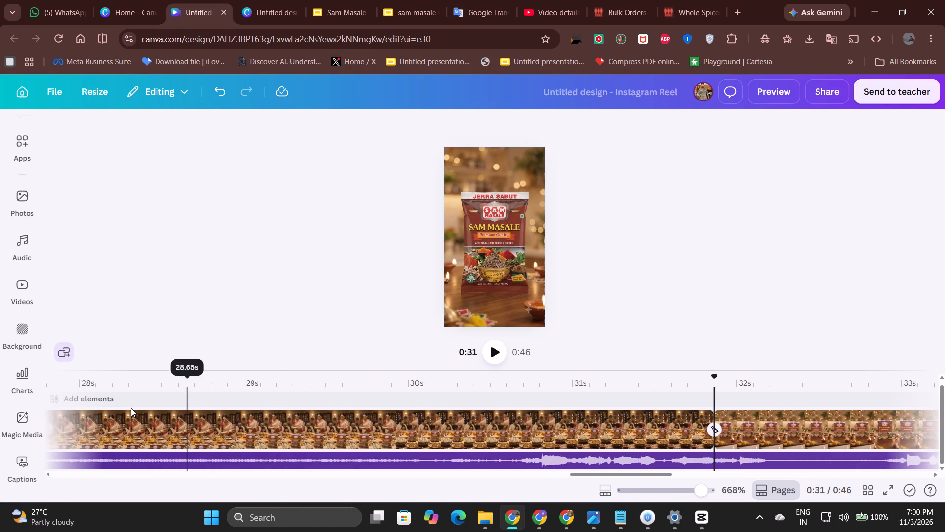
{"action": "scroll", "coordinate": [131, 408], "scroll_direction": "right", "scroll_amount": 1}
{"action": "left_click", "coordinate": [143, 396]}
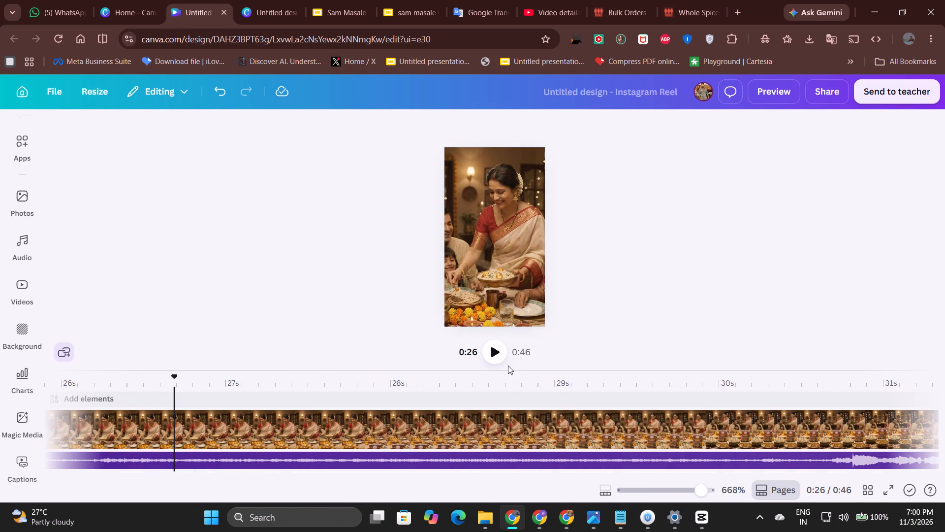
{"action": "left_click", "coordinate": [496, 358]}
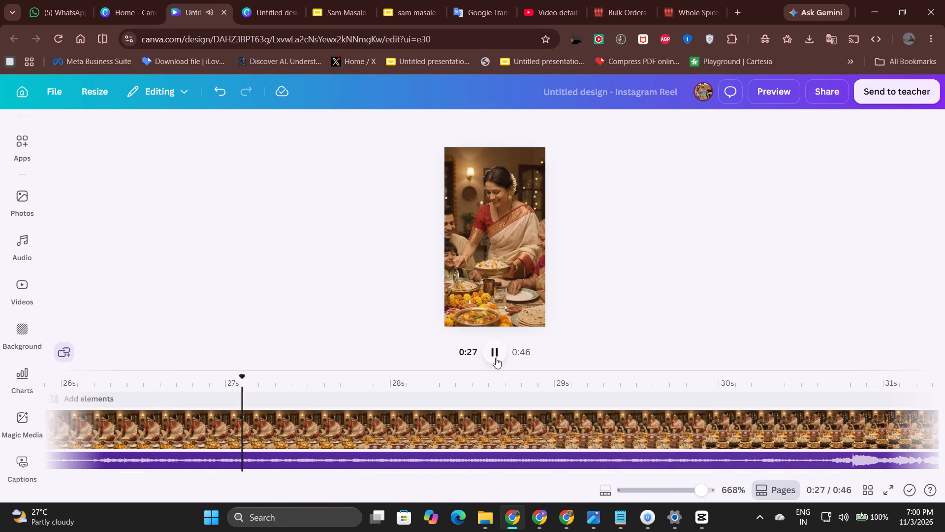
{"action": "left_click", "coordinate": [495, 357]}
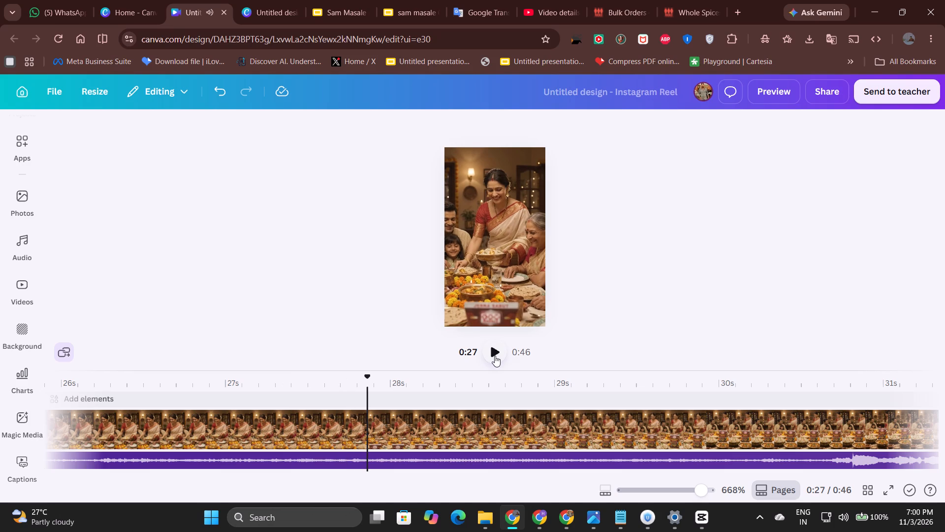
{"action": "left_click", "coordinate": [495, 355]}
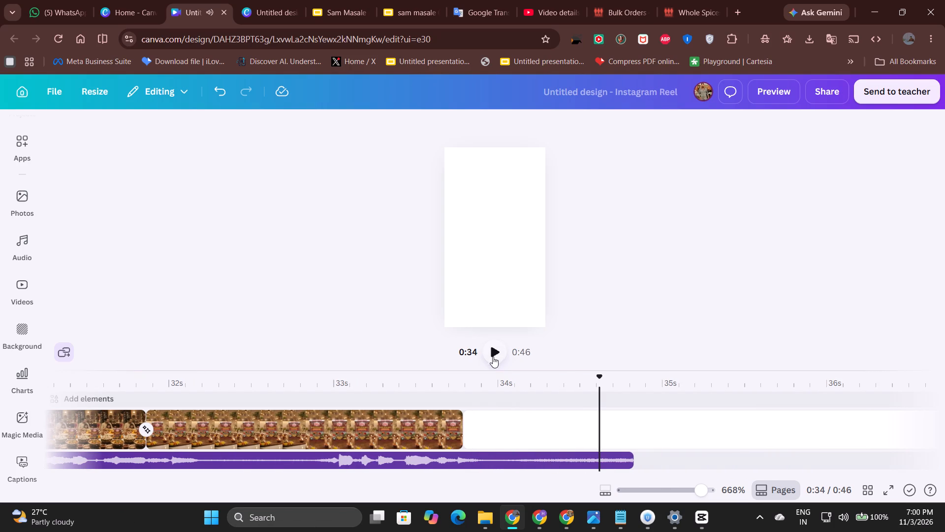
Upload the SAM Masale logo image and place it on the blank 5.0 s page after the product clip.
{"action": "left_click", "coordinate": [463, 401]}
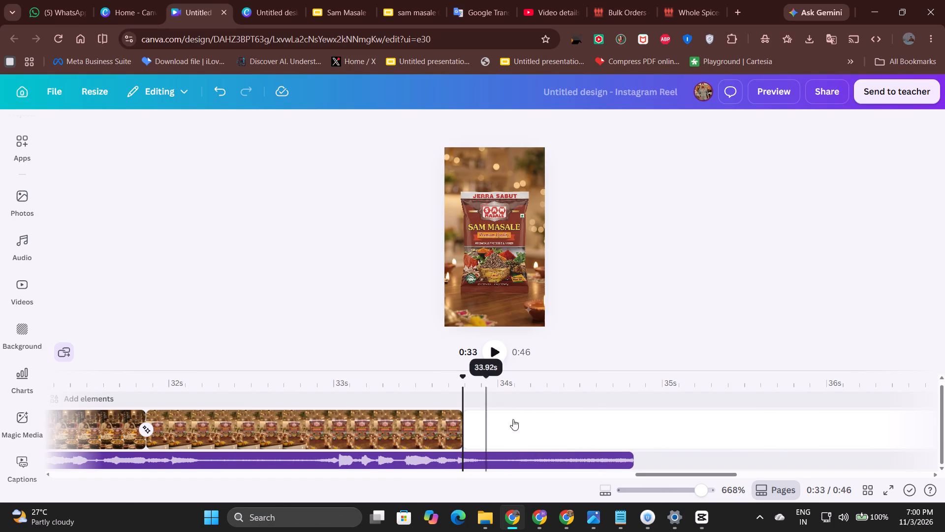
{"action": "left_click", "coordinate": [525, 422]}
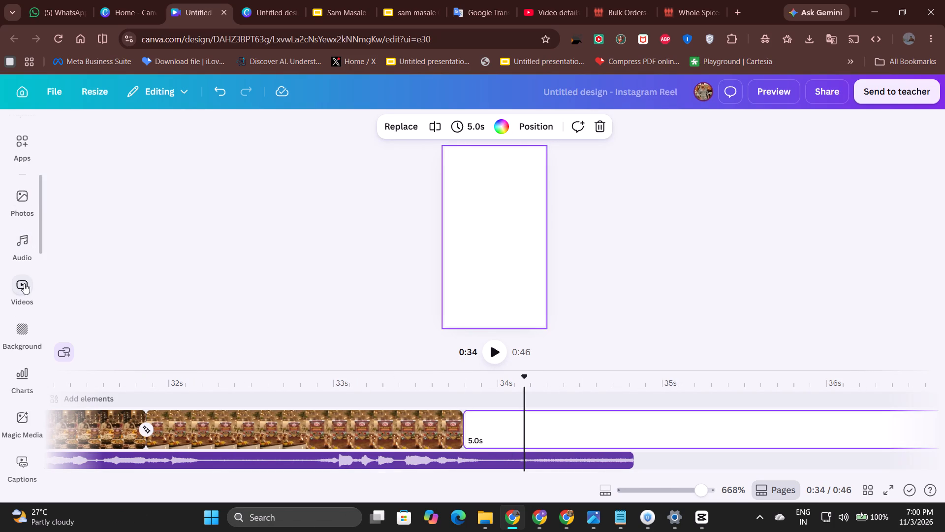
{"action": "scroll", "coordinate": [15, 240], "scroll_direction": "up", "scroll_amount": 5}
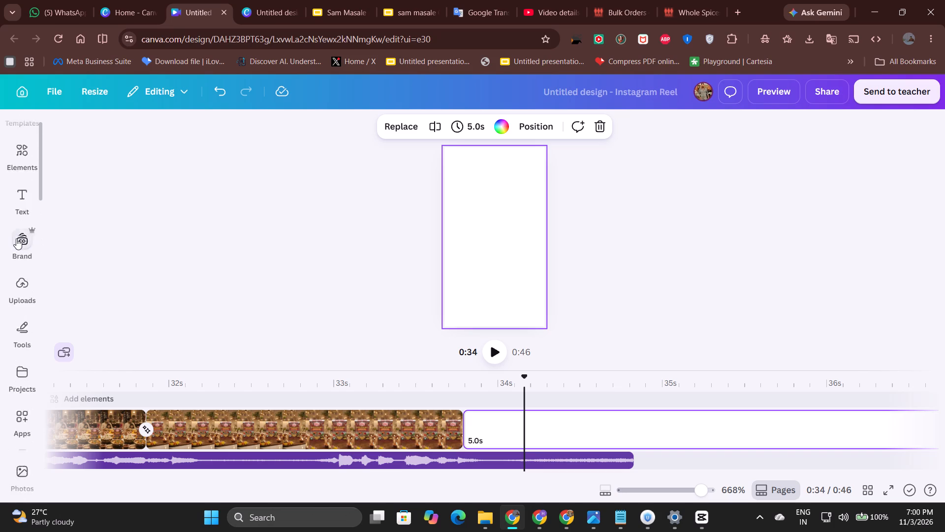
{"action": "scroll", "coordinate": [0, 282], "scroll_direction": "up", "scroll_amount": 2}
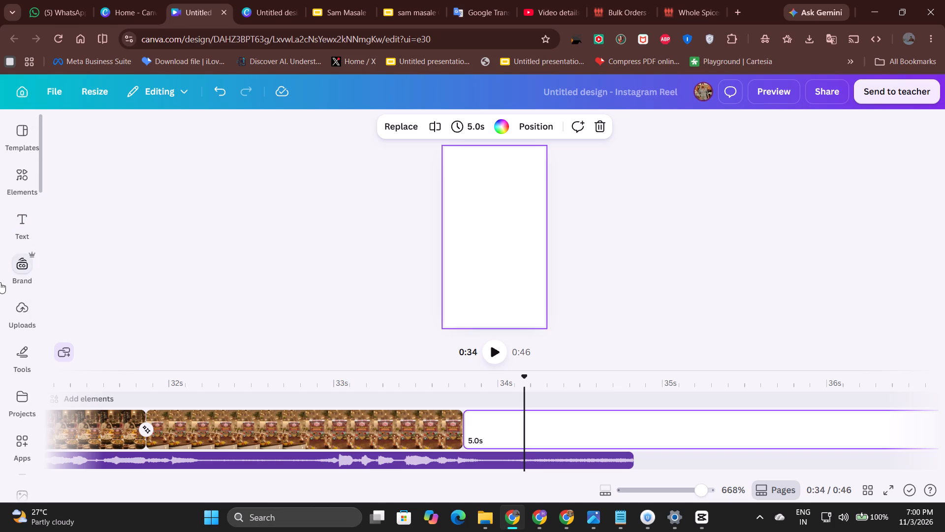
{"action": "scroll", "coordinate": [0, 282], "scroll_direction": "up", "scroll_amount": 3}
{"action": "scroll", "coordinate": [1, 250], "scroll_direction": "down", "scroll_amount": 2}
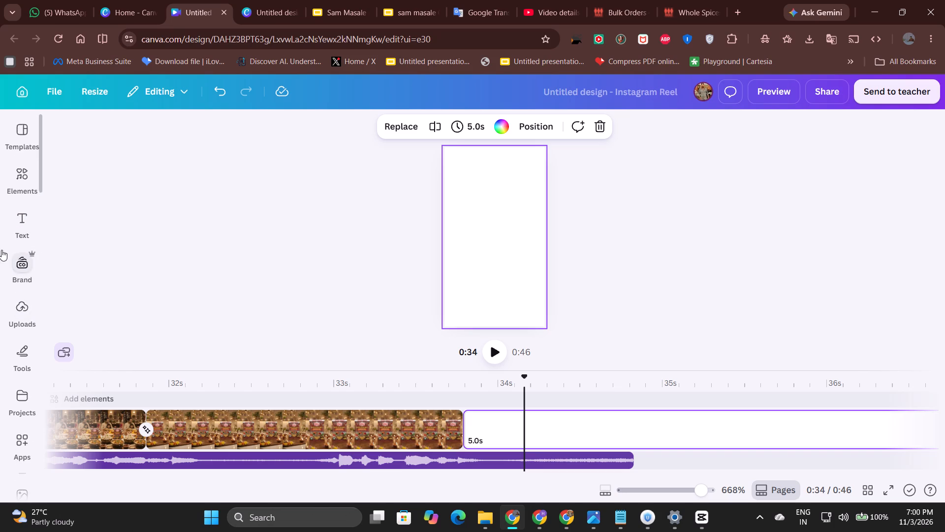
{"action": "scroll", "coordinate": [1, 250], "scroll_direction": "down", "scroll_amount": 4}
{"action": "scroll", "coordinate": [12, 277], "scroll_direction": "up", "scroll_amount": 4}
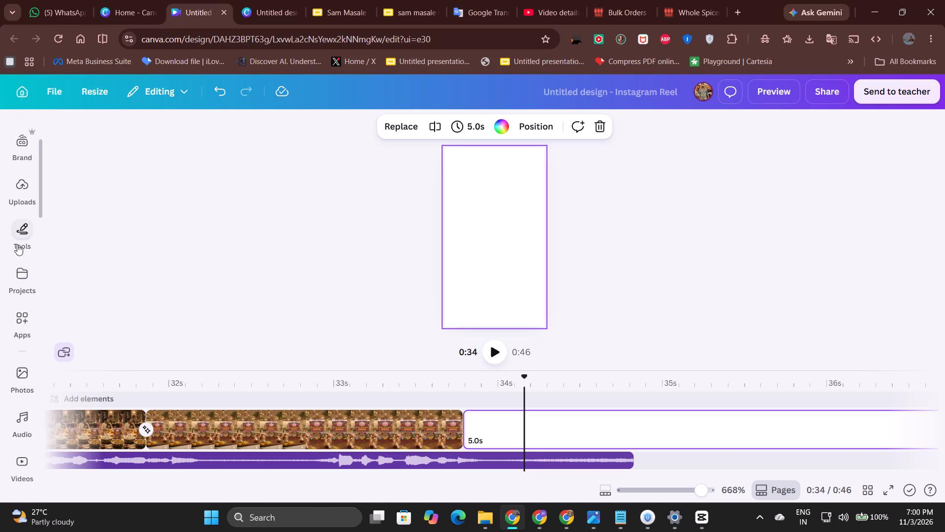
{"action": "left_click", "coordinate": [26, 194]}
{"action": "left_click", "coordinate": [131, 166]}
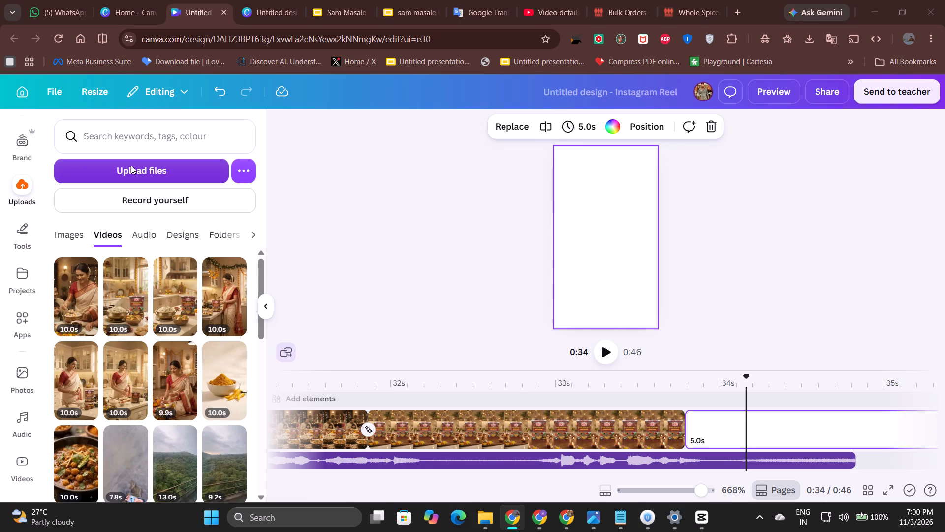
{"action": "scroll", "coordinate": [359, 176], "scroll_direction": "down", "scroll_amount": 4}
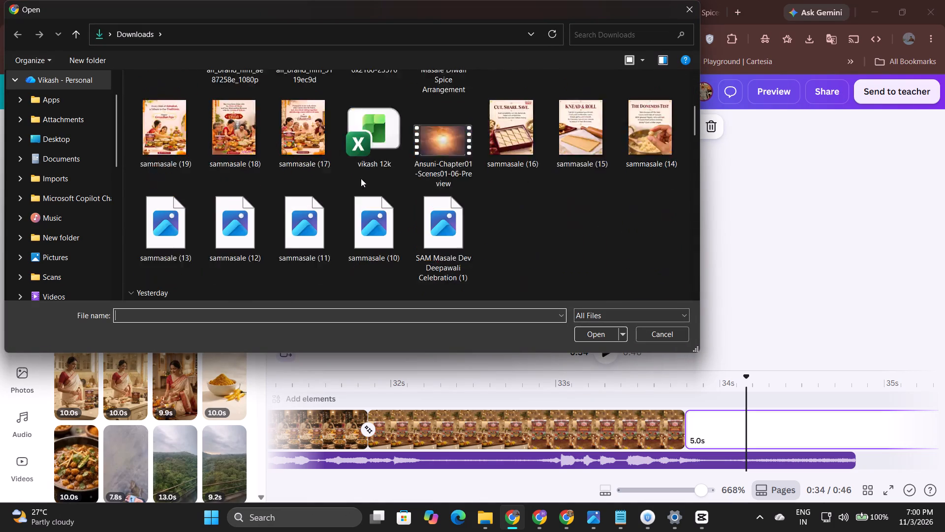
{"action": "scroll", "coordinate": [361, 178], "scroll_direction": "down", "scroll_amount": 3}
{"action": "scroll", "coordinate": [505, 234], "scroll_direction": "down", "scroll_amount": 7}
{"action": "scroll", "coordinate": [396, 232], "scroll_direction": "down", "scroll_amount": 1}
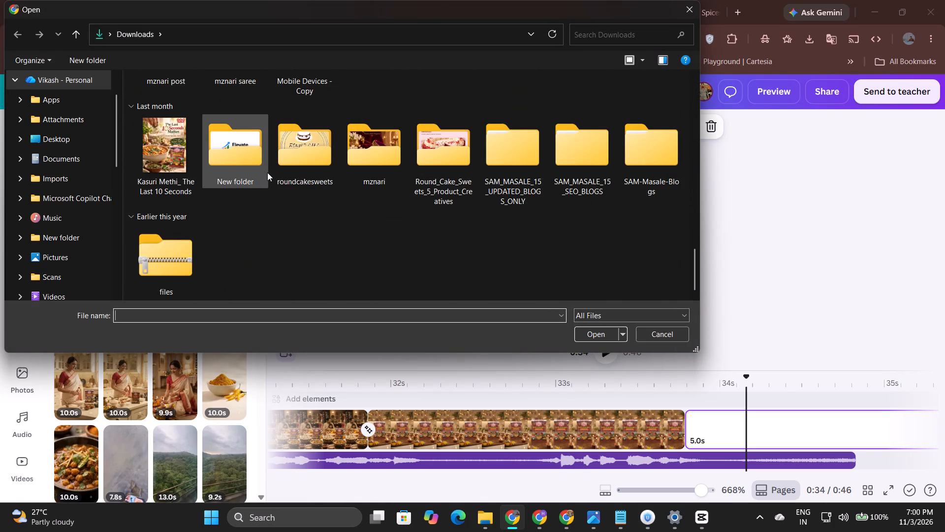
{"action": "left_click", "coordinate": [243, 163]}
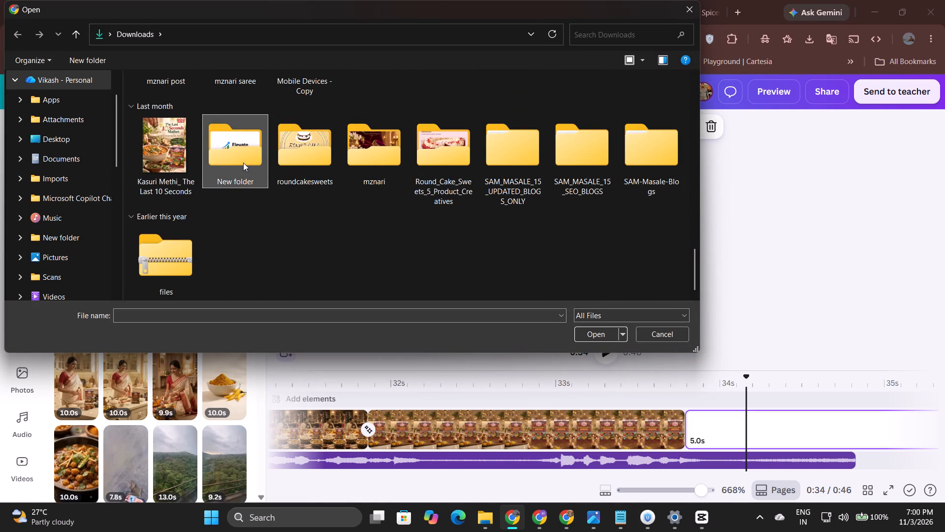
{"action": "key", "text": "Return"}
{"action": "scroll", "coordinate": [431, 184], "scroll_direction": "down", "scroll_amount": 6}
{"action": "scroll", "coordinate": [103, 176], "scroll_direction": "down", "scroll_amount": 1}
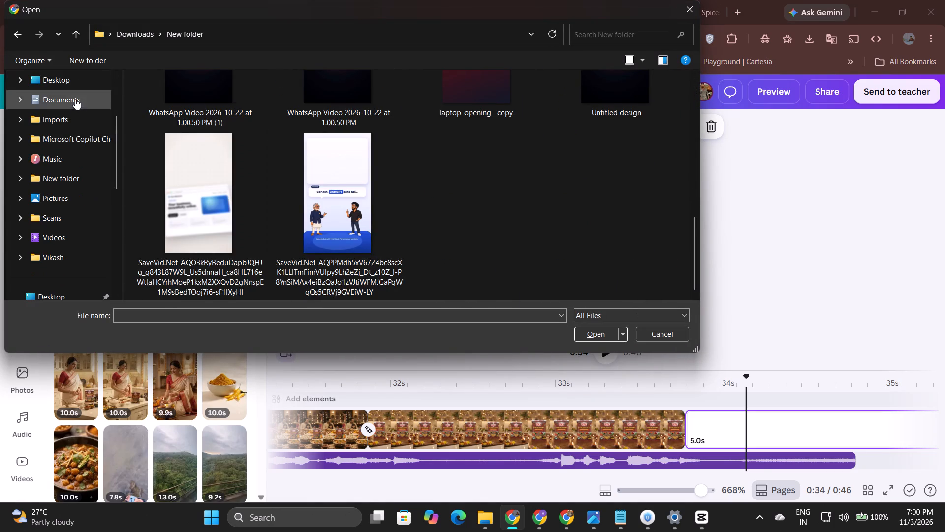
{"action": "left_click", "coordinate": [16, 42]}
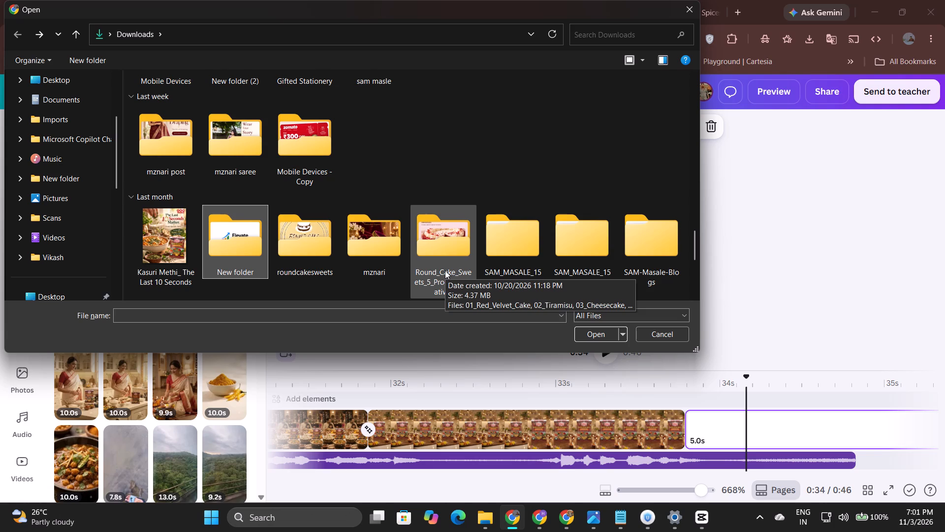
Upload the SAM Masale logo "WhatsApp Image 2026-08-31 at 3.55.57 PM" from the Downloads loge folder onto the blank 5.0 s page.
{"action": "scroll", "coordinate": [447, 219], "scroll_direction": "down", "scroll_amount": 1}
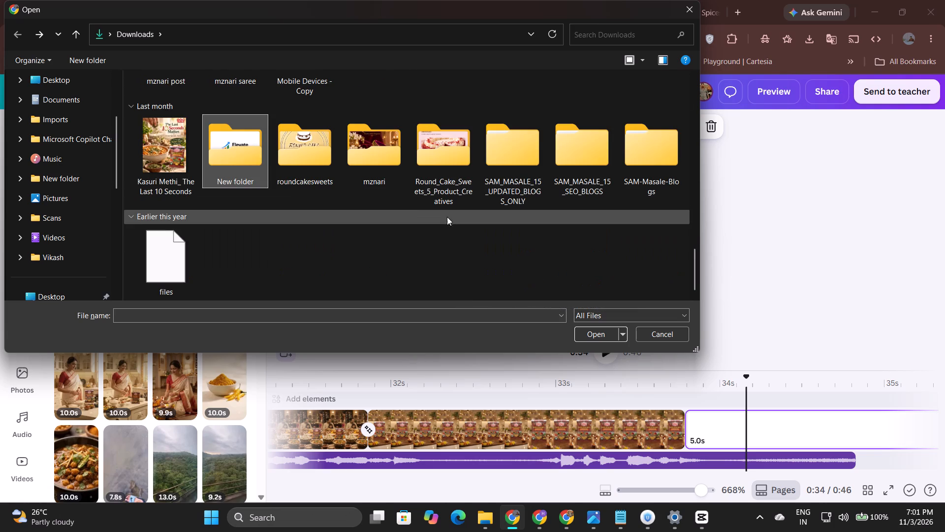
{"action": "scroll", "coordinate": [541, 168], "scroll_direction": "down", "scroll_amount": 4}
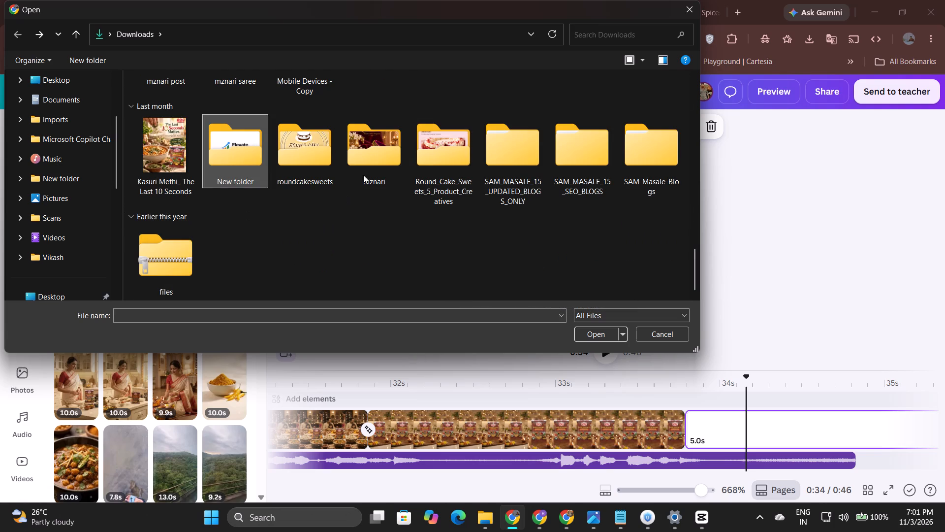
{"action": "scroll", "coordinate": [247, 170], "scroll_direction": "up", "scroll_amount": 1}
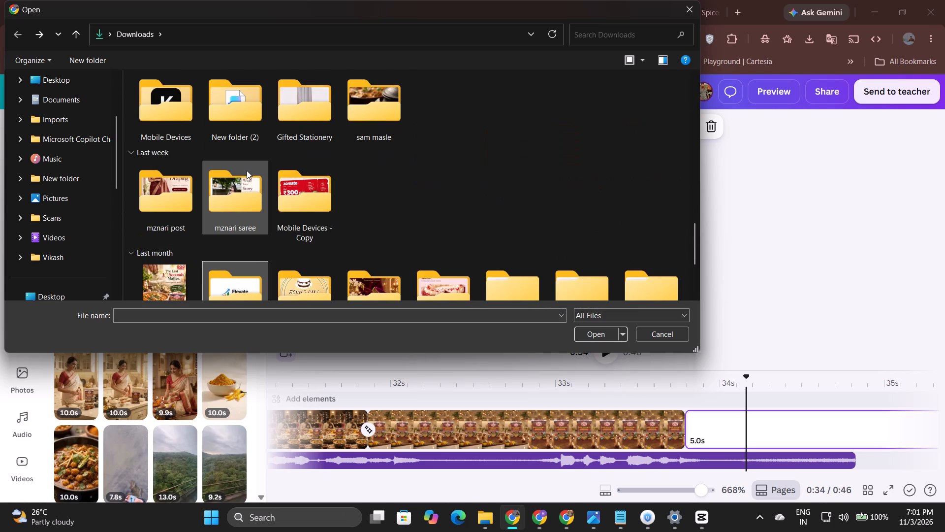
{"action": "scroll", "coordinate": [276, 181], "scroll_direction": "up", "scroll_amount": 1}
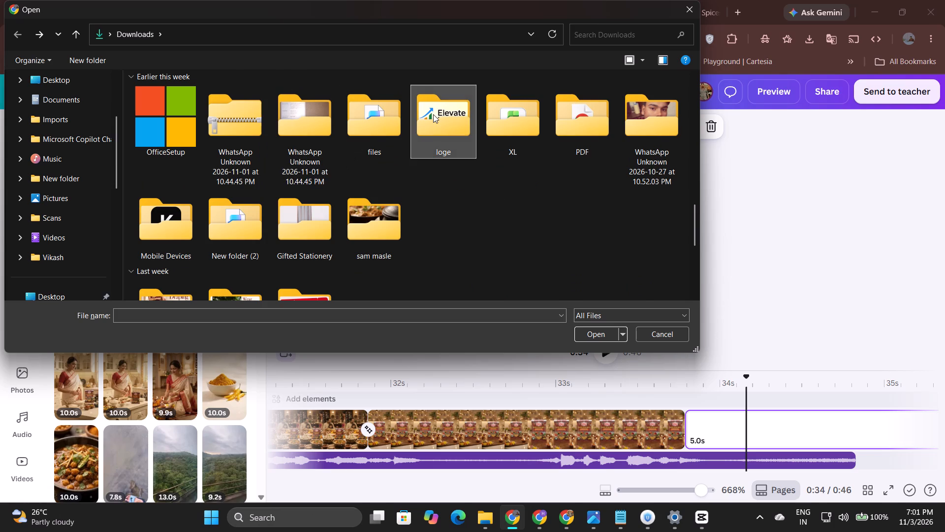
{"action": "left_click", "coordinate": [433, 114]}
{"action": "key", "text": "Return"}
{"action": "scroll", "coordinate": [278, 178], "scroll_direction": "down", "scroll_amount": 2}
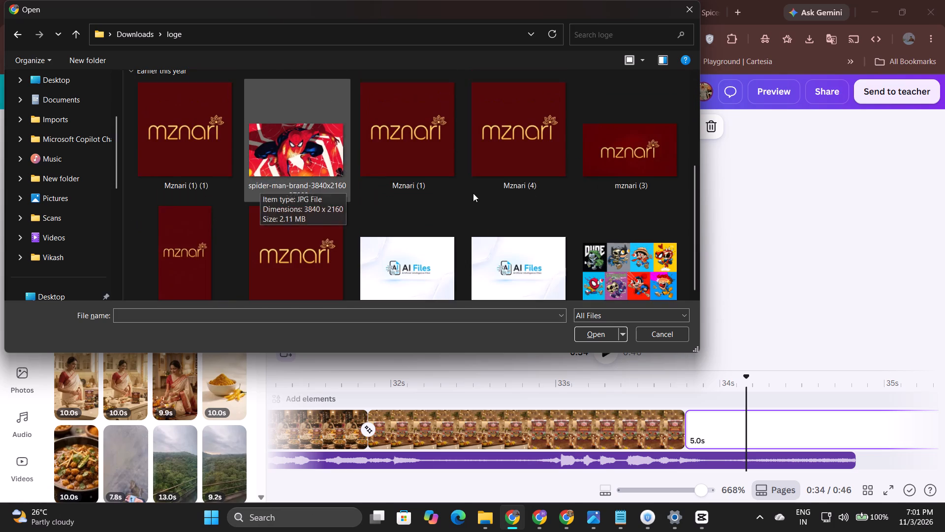
{"action": "scroll", "coordinate": [482, 193], "scroll_direction": "down", "scroll_amount": 1}
{"action": "scroll", "coordinate": [375, 231], "scroll_direction": "down", "scroll_amount": 3}
{"action": "left_click", "coordinate": [221, 214]}
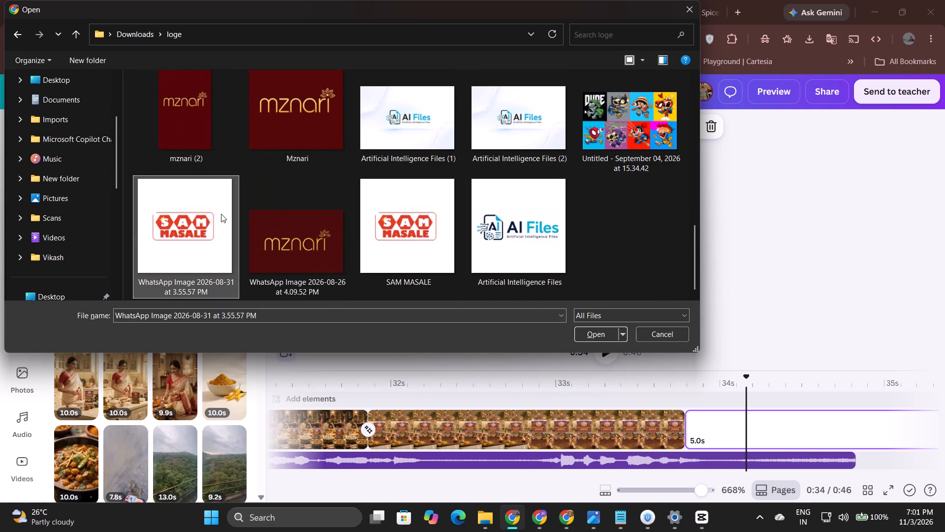
{"action": "key", "text": "Return"}
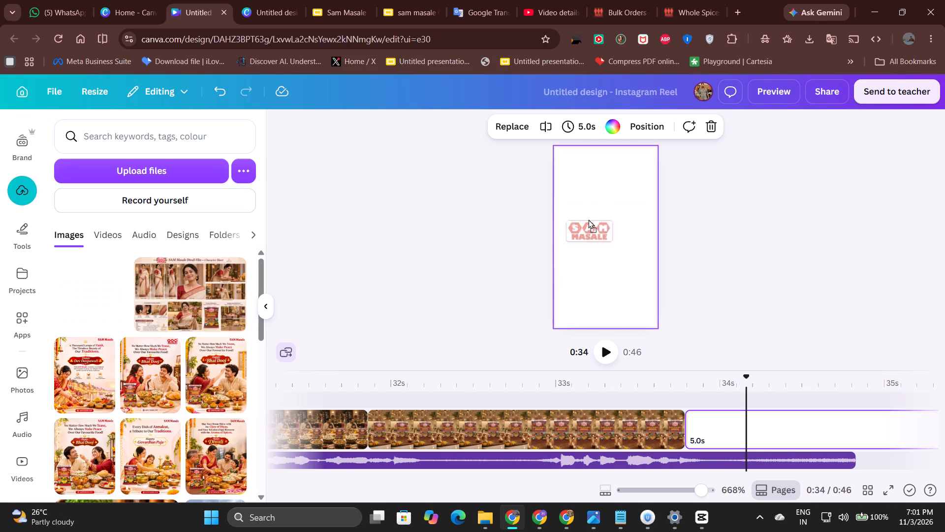
{"action": "left_click", "coordinate": [597, 301]}
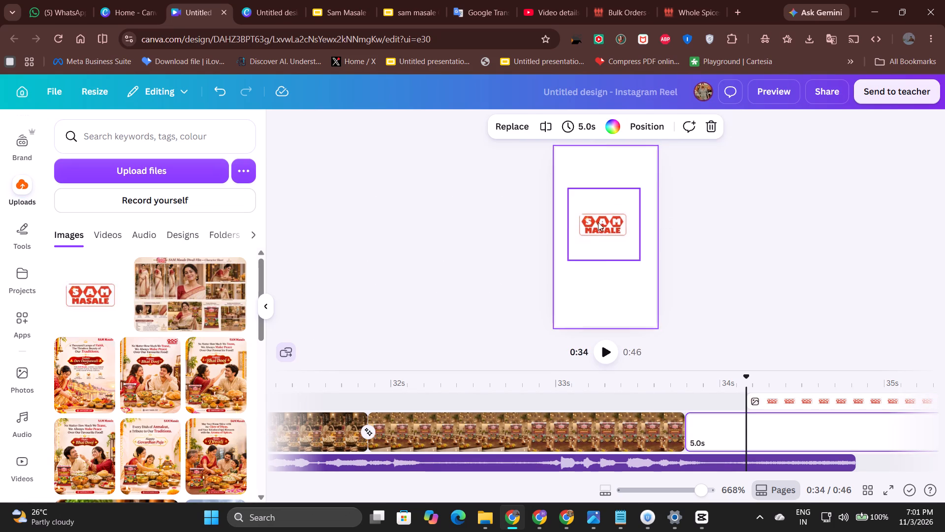
Enlarge the SAM Masale logo on the blank closing page so its frame reaches the page's right edge.
{"action": "left_click", "coordinate": [582, 214]}
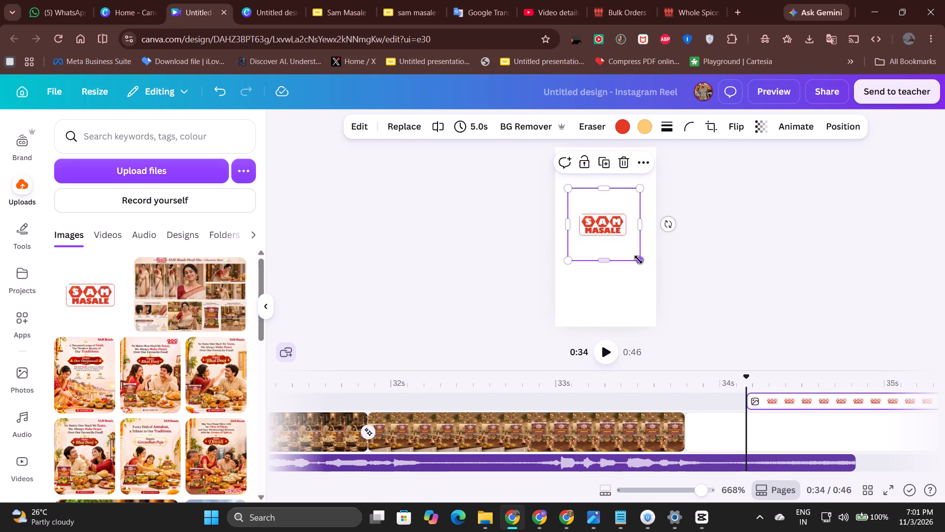
{"action": "left_click_drag", "start_coordinate": [638, 260], "coordinate": [658, 272]}
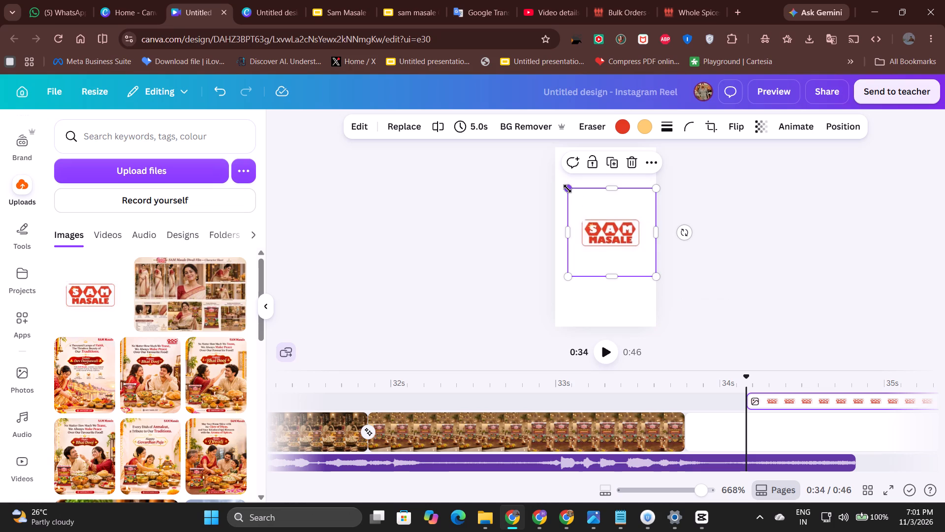
Enlarge the SAM Masale logo image to span the full page width.
{"action": "left_click_drag", "start_coordinate": [570, 189], "coordinate": [555, 181]}
{"action": "left_click", "coordinate": [462, 225]}
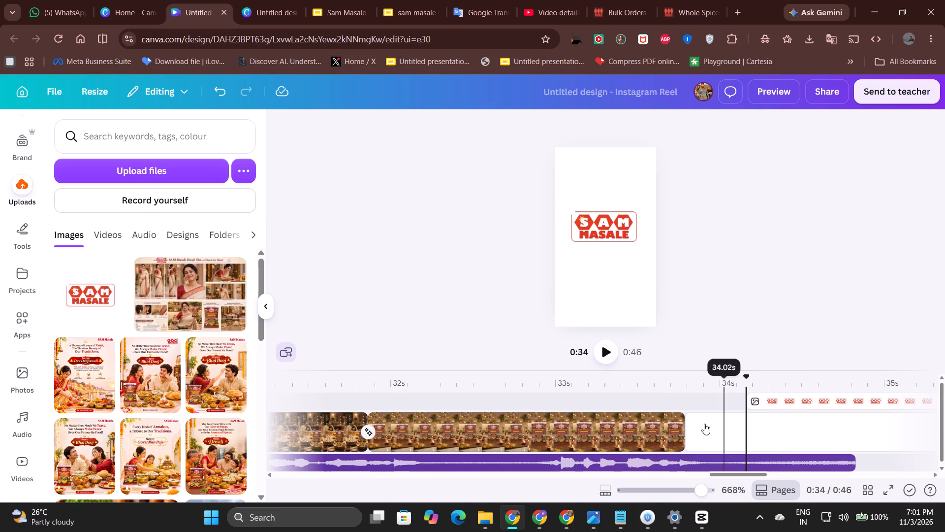
Shift the logo's timing earlier so it starts with the blank page at about 33.8 s.
{"action": "left_click_drag", "start_coordinate": [791, 401], "coordinate": [714, 405]}
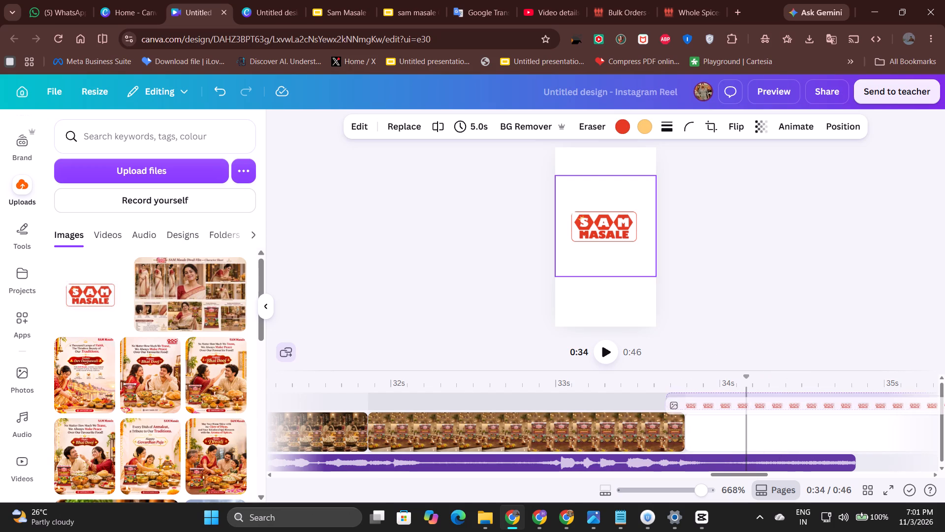
{"action": "left_click_drag", "start_coordinate": [714, 405], "coordinate": [726, 405]}
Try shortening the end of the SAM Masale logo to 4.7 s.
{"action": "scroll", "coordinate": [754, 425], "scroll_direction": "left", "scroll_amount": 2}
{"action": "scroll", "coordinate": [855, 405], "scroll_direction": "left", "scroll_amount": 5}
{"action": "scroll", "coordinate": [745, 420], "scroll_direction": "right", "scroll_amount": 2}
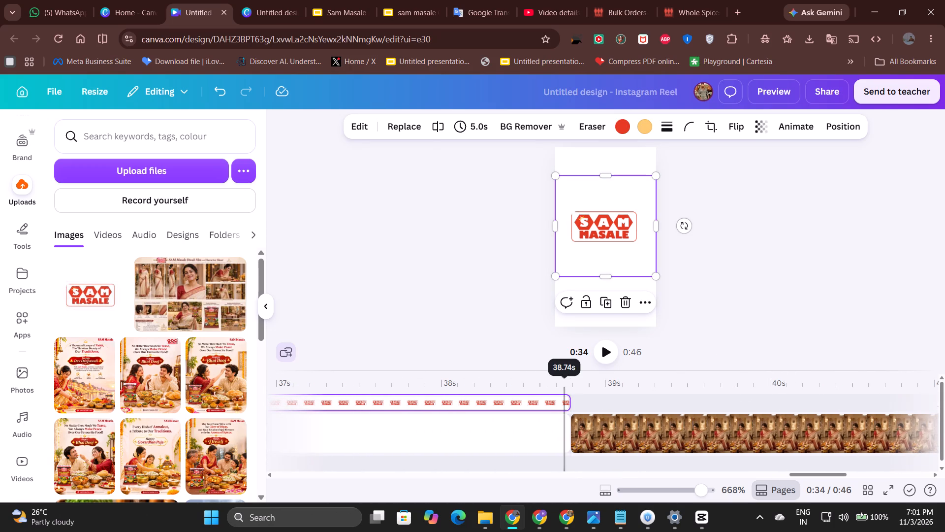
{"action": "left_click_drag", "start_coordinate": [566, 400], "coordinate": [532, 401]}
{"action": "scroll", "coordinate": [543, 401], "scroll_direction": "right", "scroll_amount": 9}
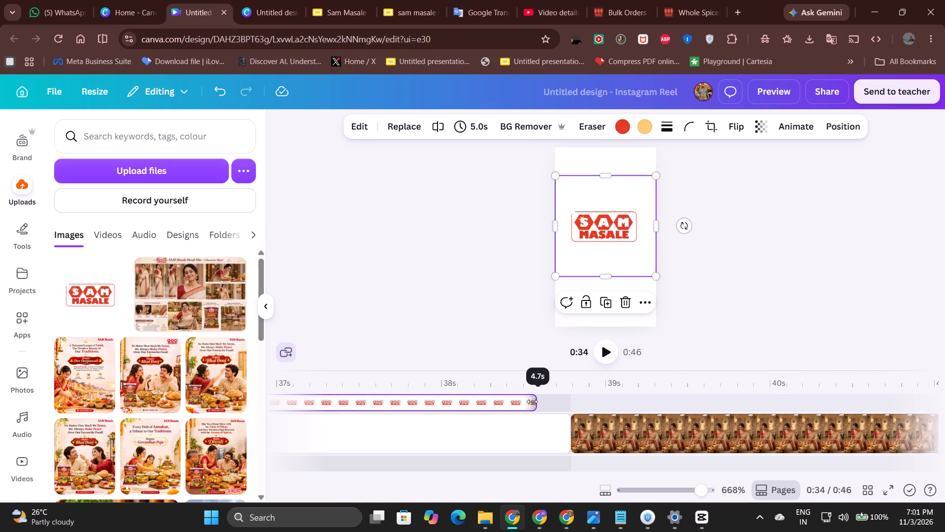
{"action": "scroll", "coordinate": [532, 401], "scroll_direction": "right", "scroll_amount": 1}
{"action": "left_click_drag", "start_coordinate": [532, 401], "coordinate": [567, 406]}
Play the reel in stretches from about 33.3 s to 35.4 s to check the product shot's change to the logo page.
{"action": "scroll", "coordinate": [567, 406], "scroll_direction": "right", "scroll_amount": 8}
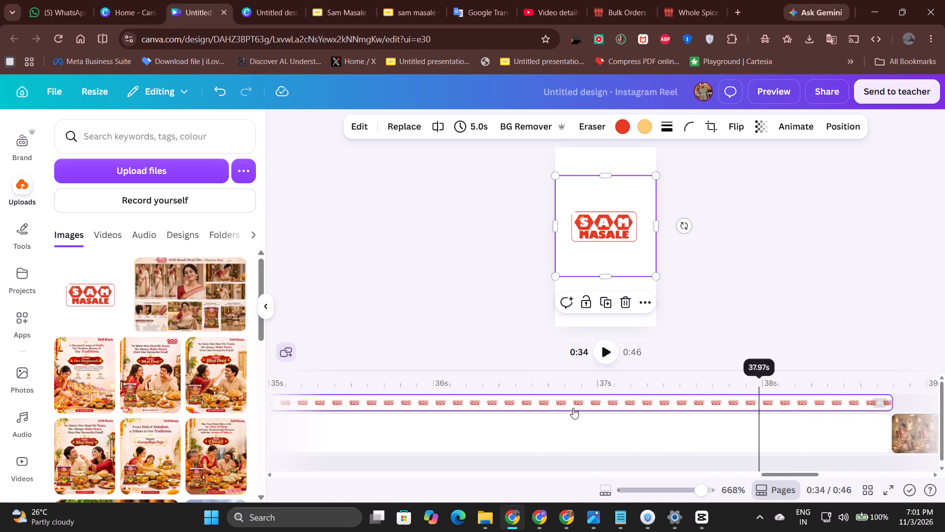
{"action": "scroll", "coordinate": [567, 403], "scroll_direction": "right", "scroll_amount": 5}
{"action": "left_click", "coordinate": [544, 395]}
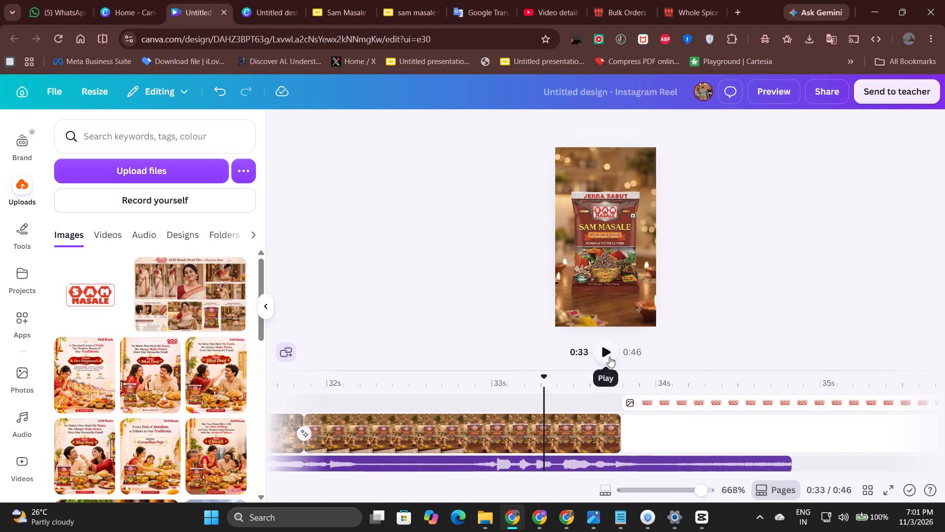
{"action": "left_click", "coordinate": [609, 357]}
{"action": "left_click", "coordinate": [607, 355]}
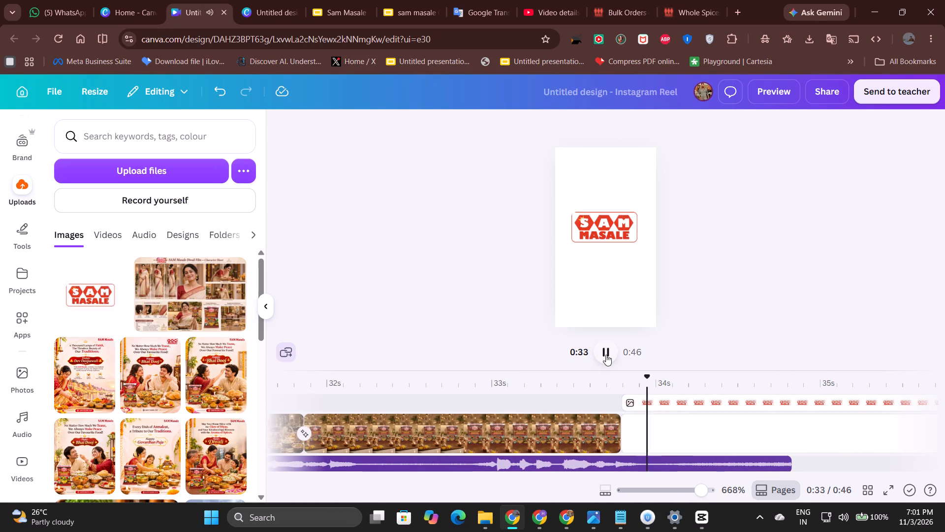
{"action": "left_click", "coordinate": [606, 355]}
{"action": "left_click", "coordinate": [606, 355]}
{"action": "left_click", "coordinate": [606, 355]}
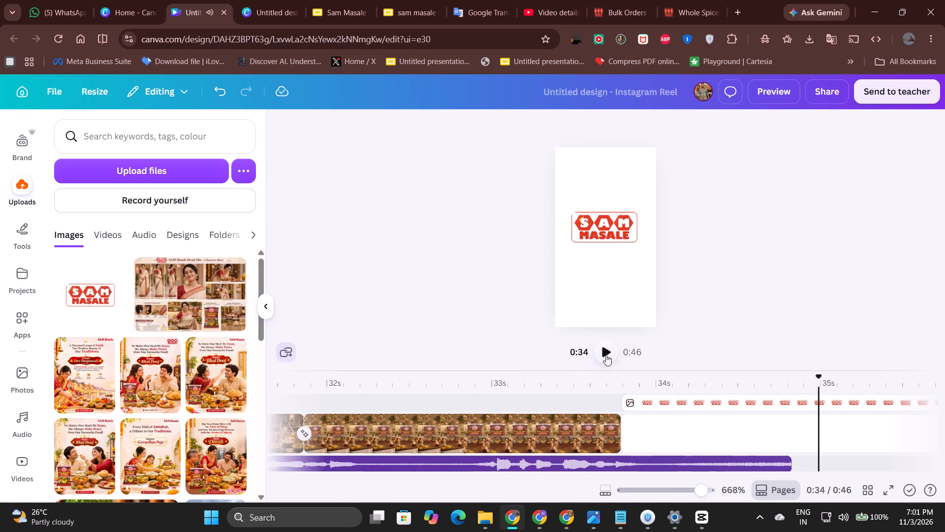
{"action": "left_click", "coordinate": [606, 355]}
{"action": "left_click", "coordinate": [606, 355]}
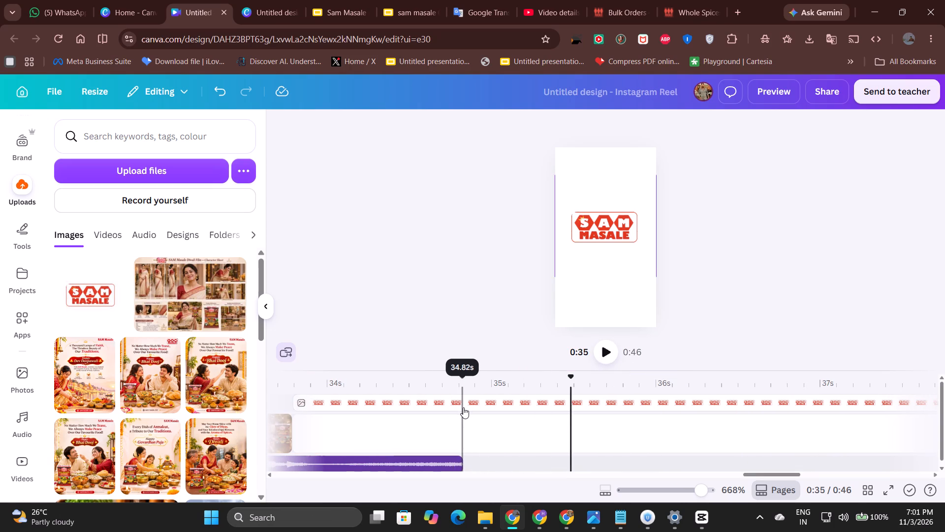
Split the SAM Masale logo at the soundtrack's end, about 34.8 s, and delete the part after the cut.
{"action": "left_click", "coordinate": [466, 409]}
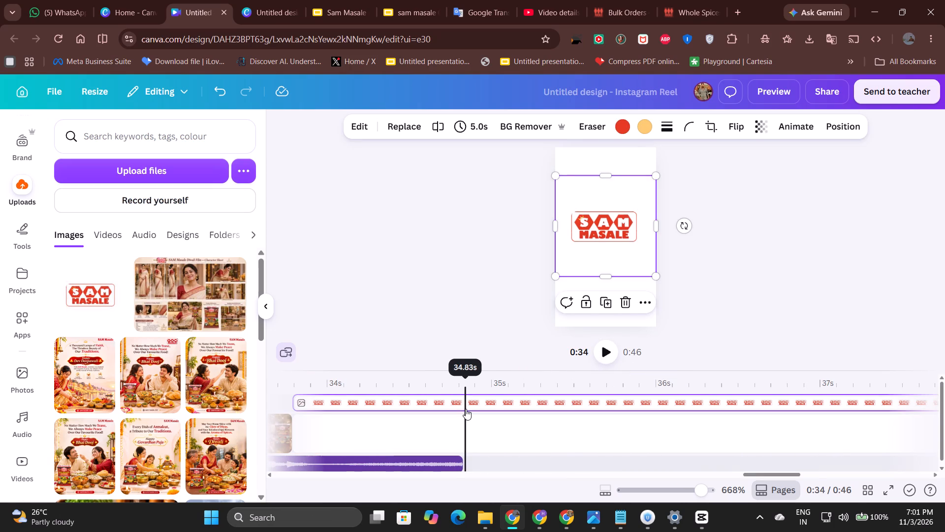
{"action": "key", "text": "Left"}
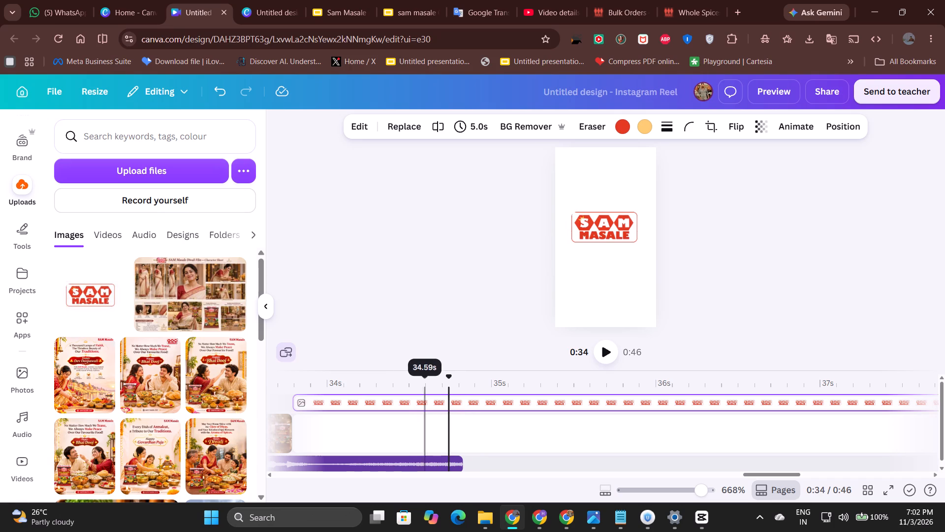
{"action": "left_click_drag", "start_coordinate": [448, 376], "coordinate": [455, 376]}
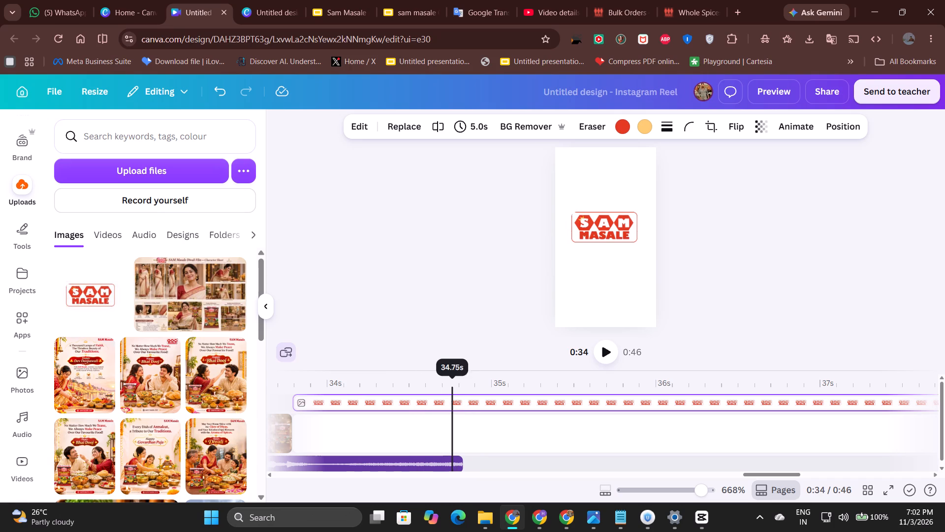
{"action": "left_click_drag", "start_coordinate": [455, 376], "coordinate": [463, 376]}
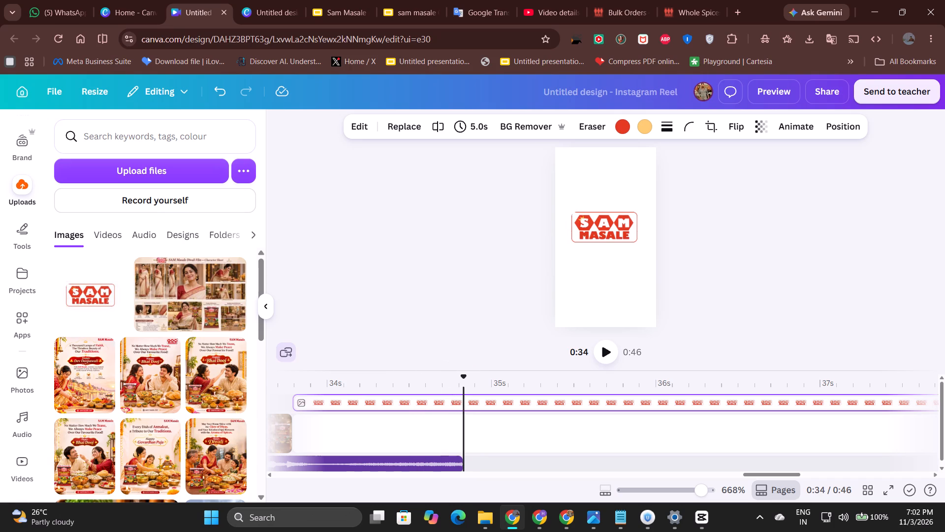
{"action": "key", "text": "s"}
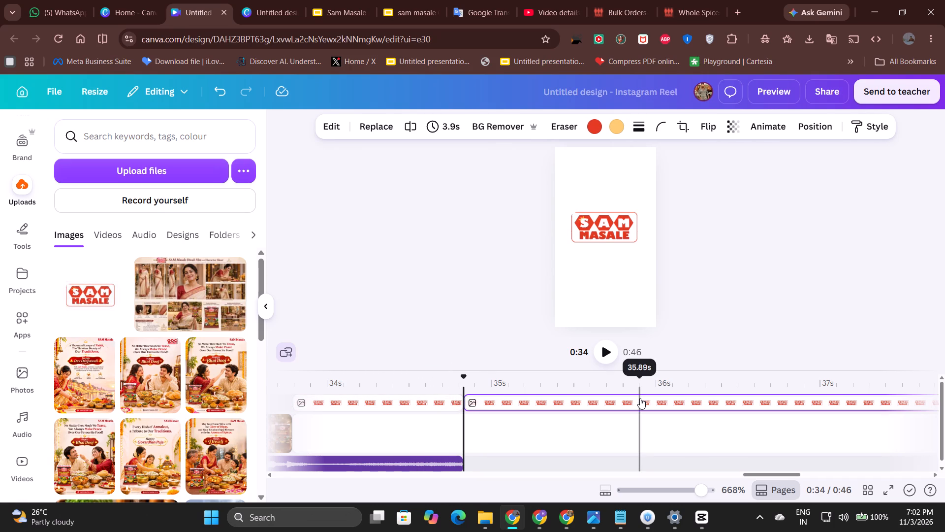
{"action": "left_click", "coordinate": [640, 398]}
{"action": "key", "text": "Delete"}
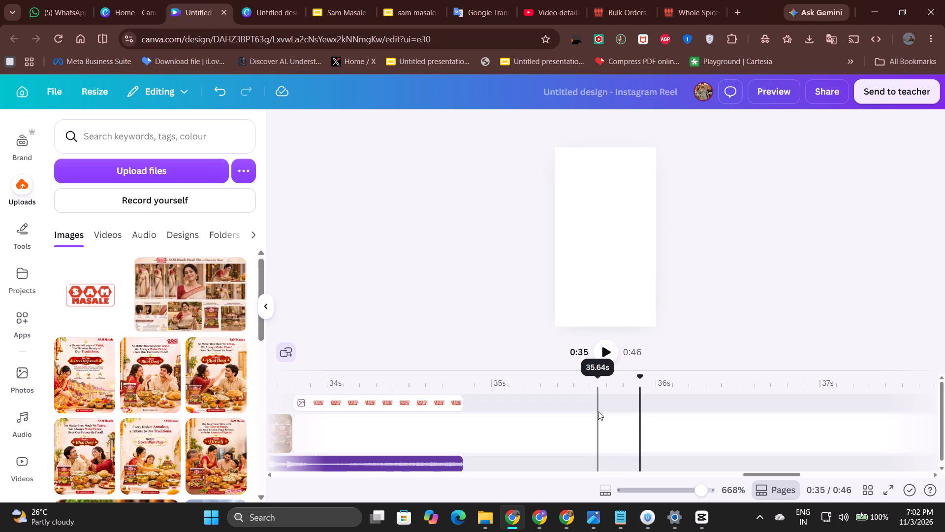
Split the blank logo page at about 34.8 s and delete the remainder after the cut.
{"action": "left_click", "coordinate": [604, 425]}
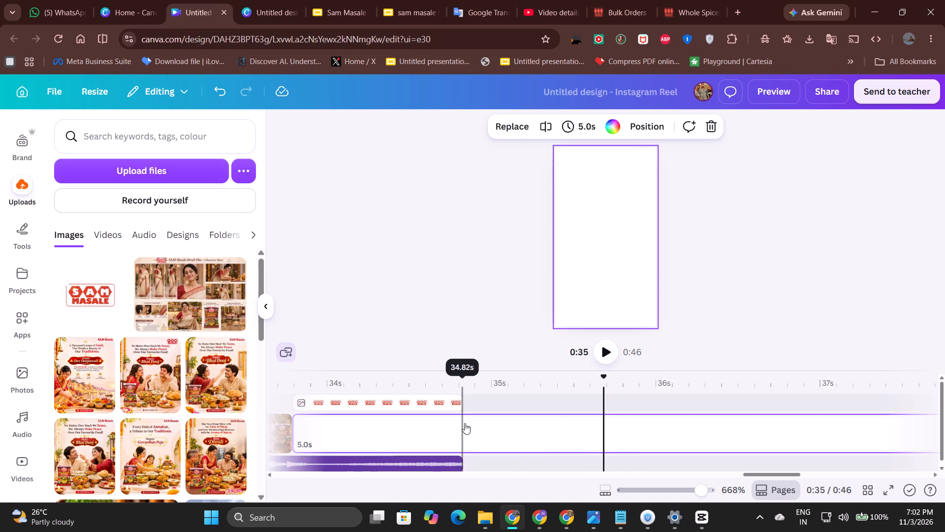
{"action": "left_click", "coordinate": [465, 425]}
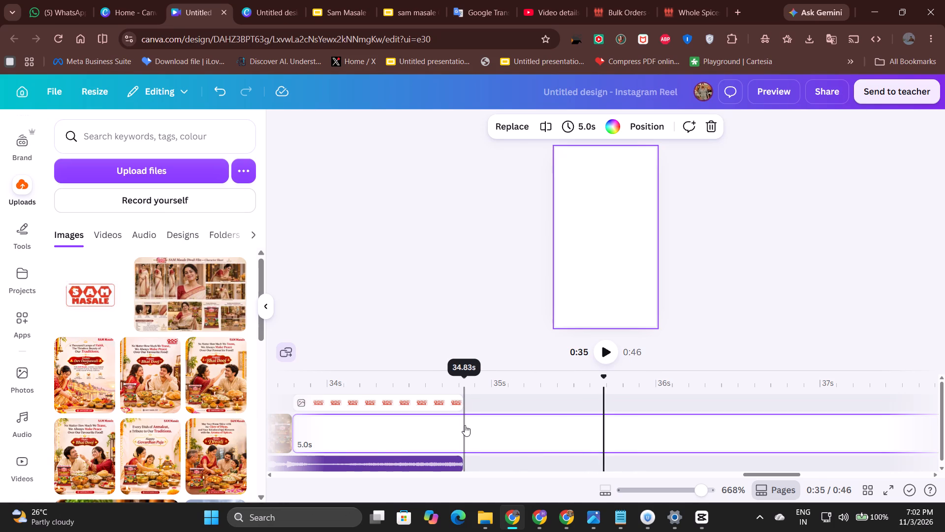
{"action": "key", "text": "s"}
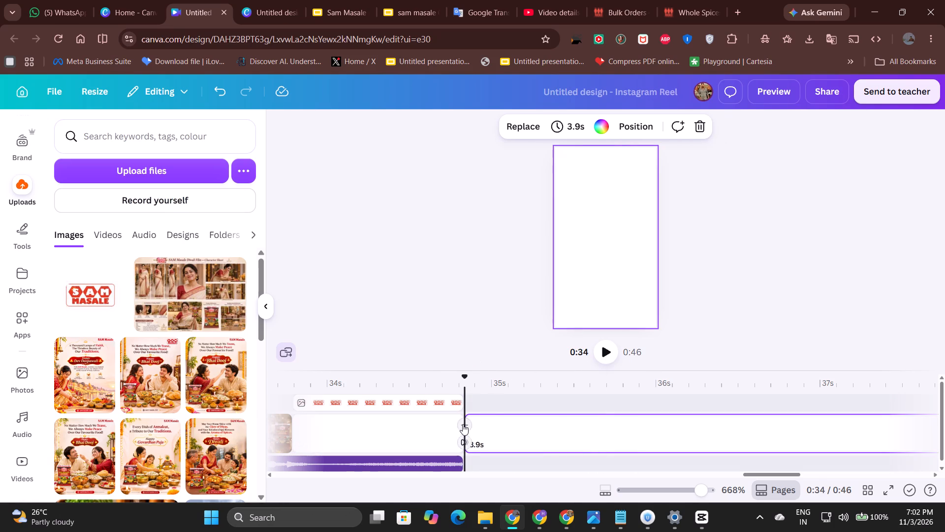
{"action": "left_click", "coordinate": [548, 426]}
{"action": "key", "text": "Delete"}
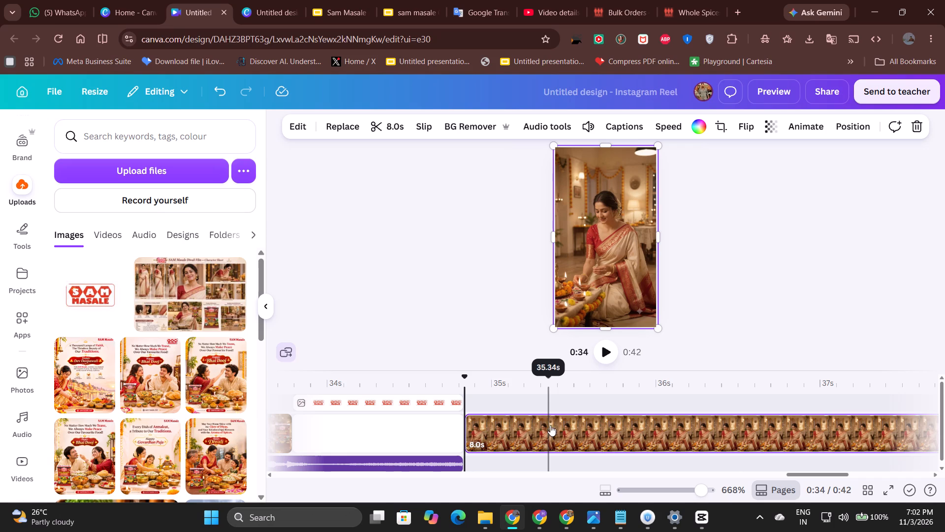
Add a transition between the product shot and the blank logo page at about 33.8 s.
{"action": "scroll", "coordinate": [555, 430], "scroll_direction": "right", "scroll_amount": 7}
{"action": "scroll", "coordinate": [511, 412], "scroll_direction": "right", "scroll_amount": 1}
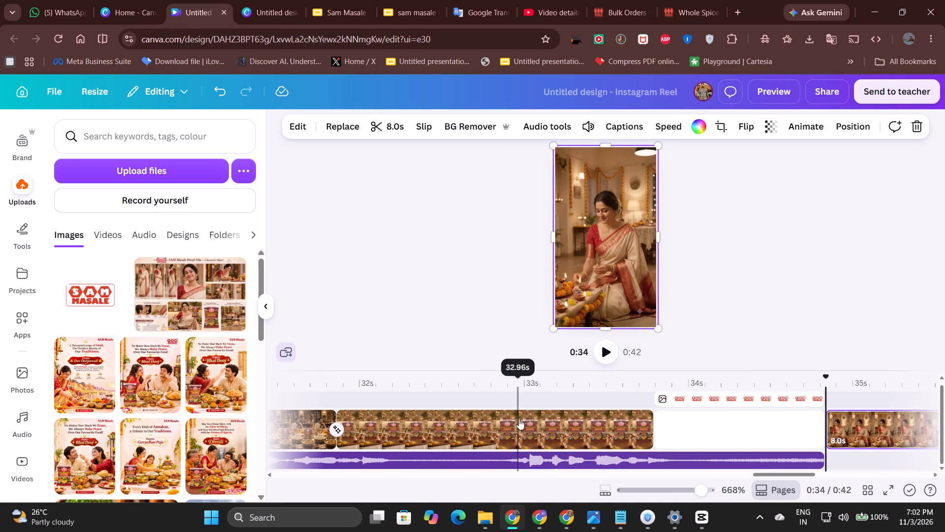
{"action": "scroll", "coordinate": [519, 419], "scroll_direction": "right", "scroll_amount": 1}
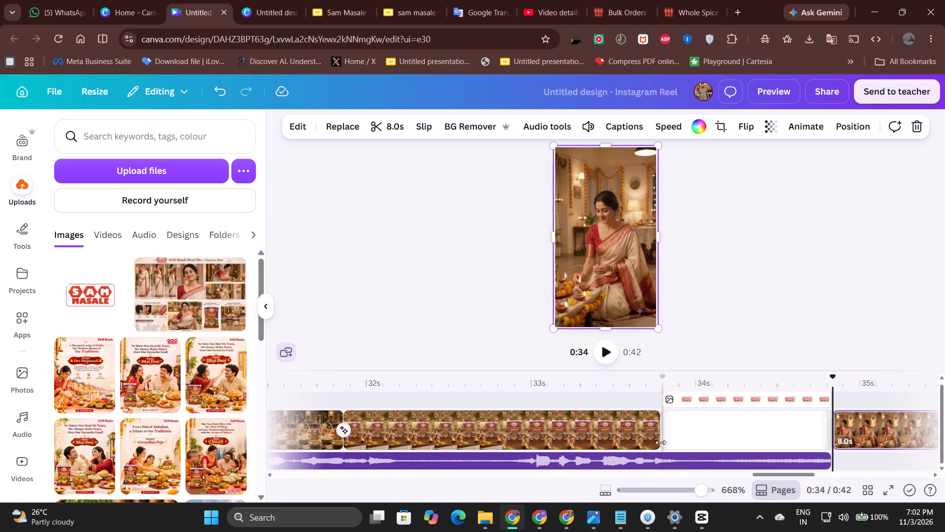
{"action": "scroll", "coordinate": [660, 445], "scroll_direction": "right", "scroll_amount": 1}
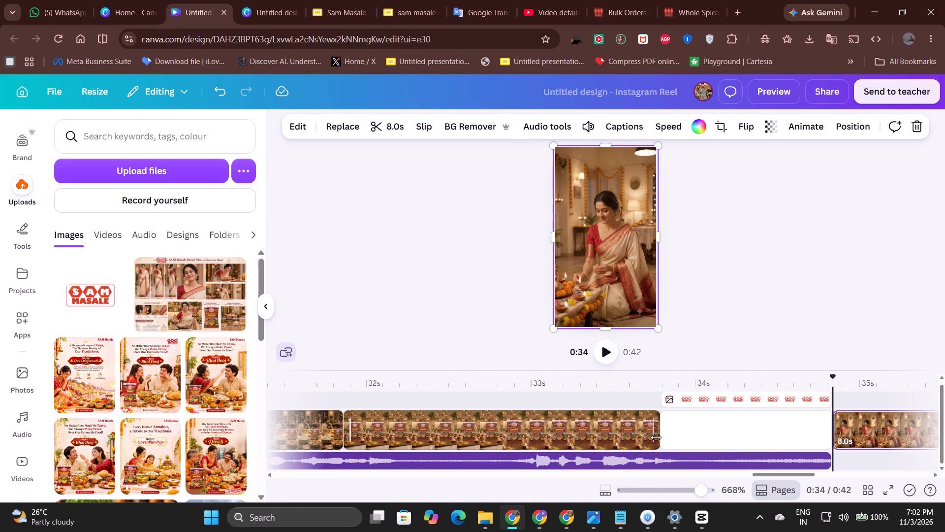
{"action": "scroll", "coordinate": [658, 450], "scroll_direction": "right", "scroll_amount": 1}
{"action": "left_click", "coordinate": [658, 439]}
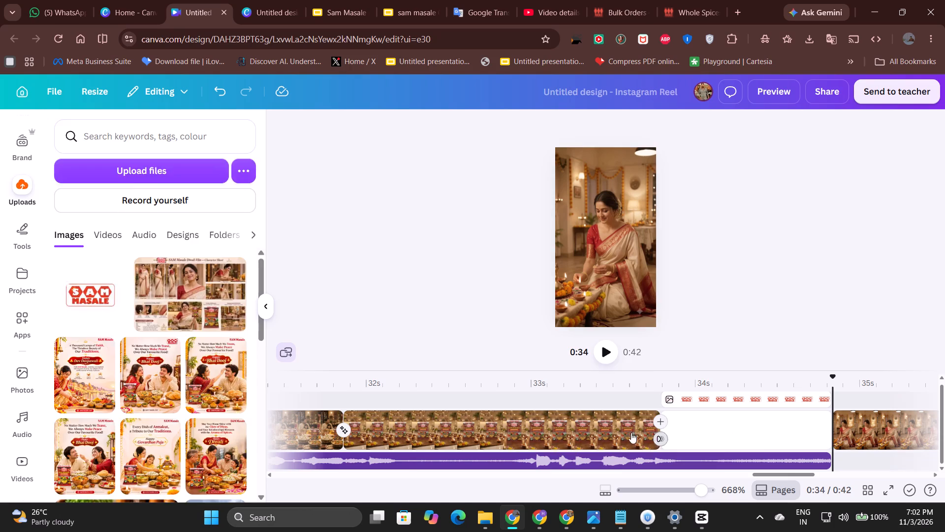
{"action": "left_click", "coordinate": [79, 351]}
{"action": "left_click", "coordinate": [421, 275]}
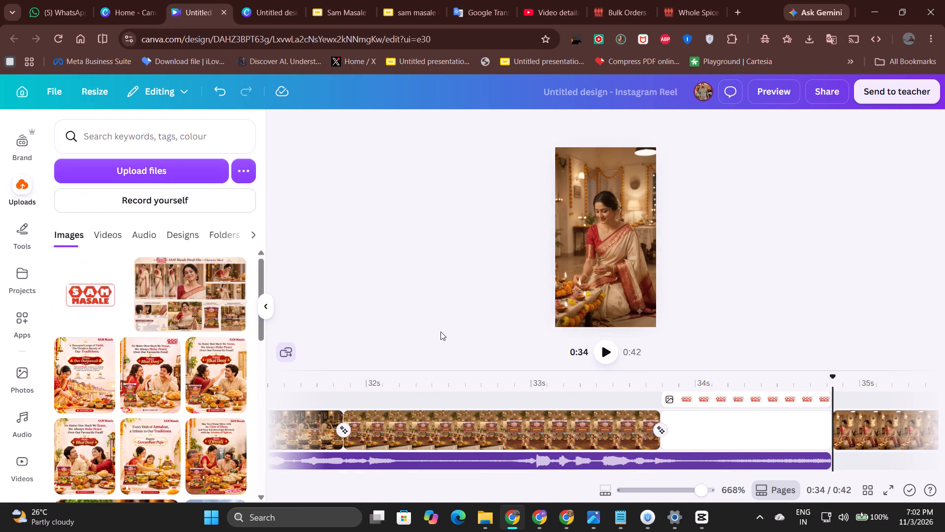
Play the reel from the beginning to about 10 s to check the opening clips and their sound.
{"action": "scroll", "coordinate": [460, 376], "scroll_direction": "right", "scroll_amount": 7}
{"action": "scroll", "coordinate": [373, 386], "scroll_direction": "right", "scroll_amount": 12}
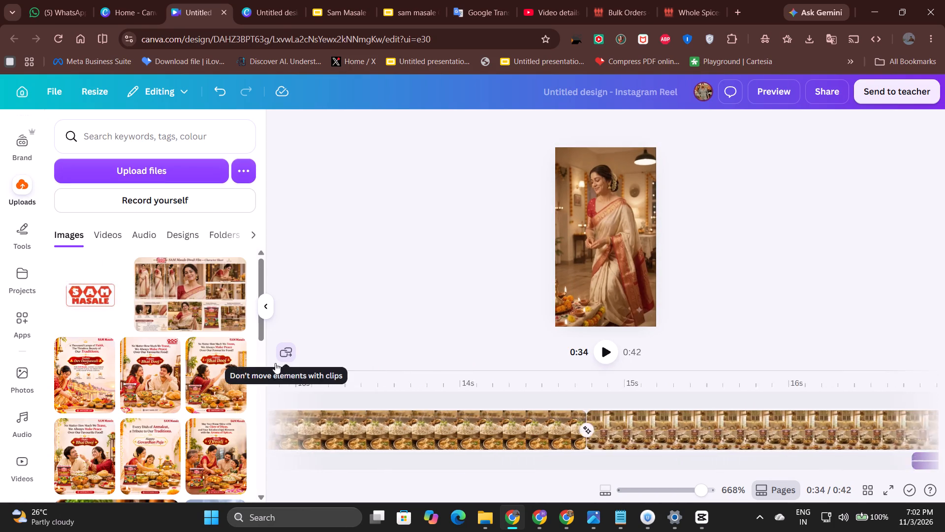
{"action": "scroll", "coordinate": [275, 363], "scroll_direction": "right", "scroll_amount": 15}
{"action": "left_click", "coordinate": [274, 383]}
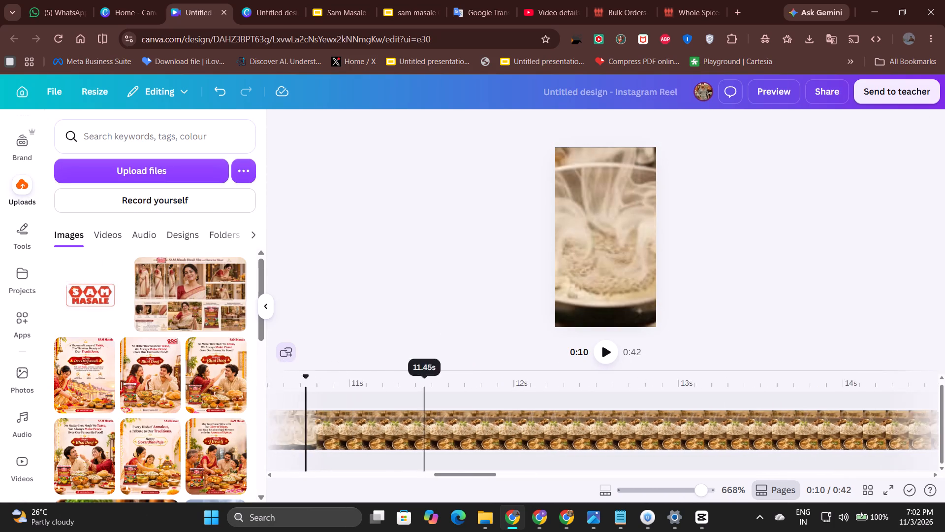
{"action": "scroll", "coordinate": [293, 403], "scroll_direction": "right", "scroll_amount": 15}
{"action": "scroll", "coordinate": [313, 398], "scroll_direction": "right", "scroll_amount": 16}
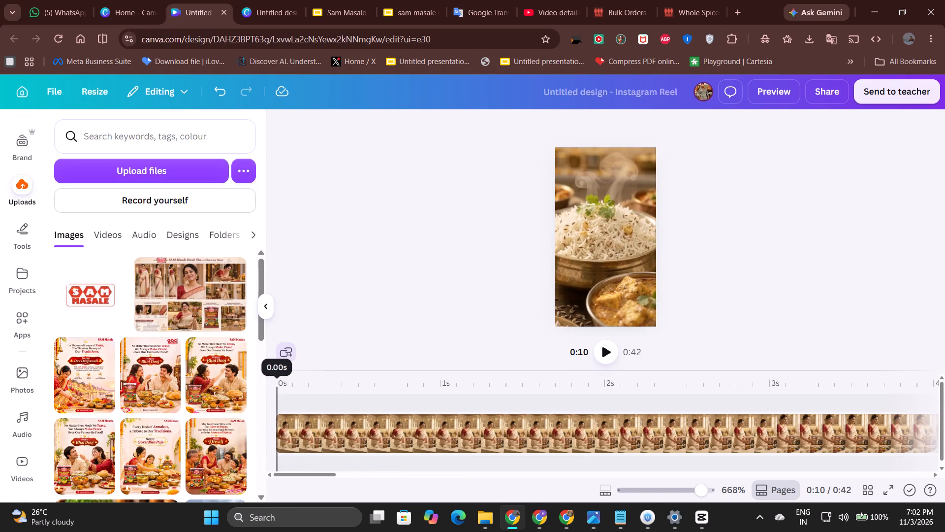
{"action": "left_click", "coordinate": [276, 386]}
{"action": "left_click", "coordinate": [602, 357]}
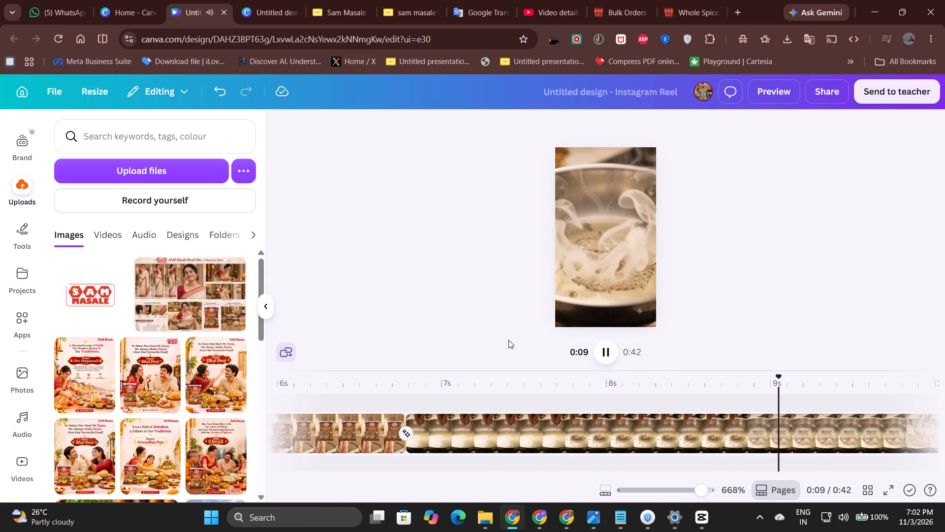
{"action": "key", "text": "space"}
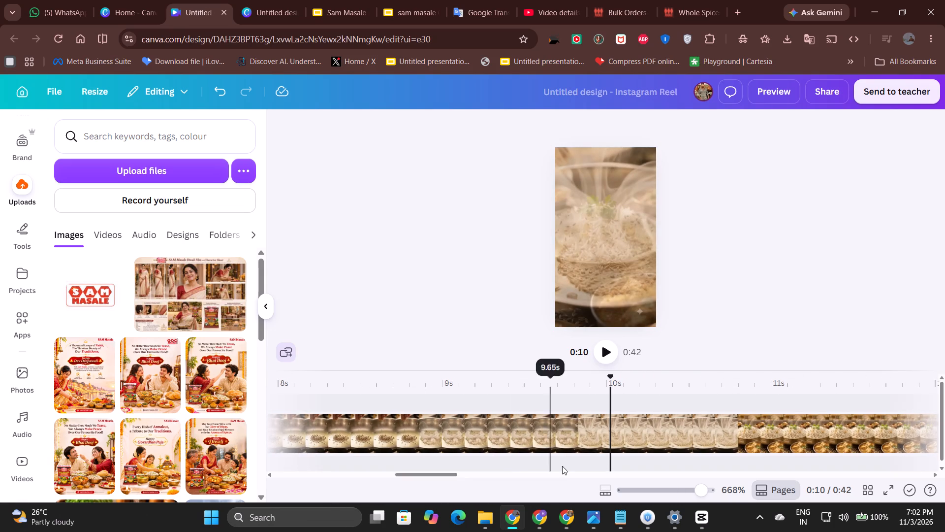
Set the volume of the steaming pan clip at about 9.5 s to 100.
{"action": "left_click", "coordinate": [532, 439]}
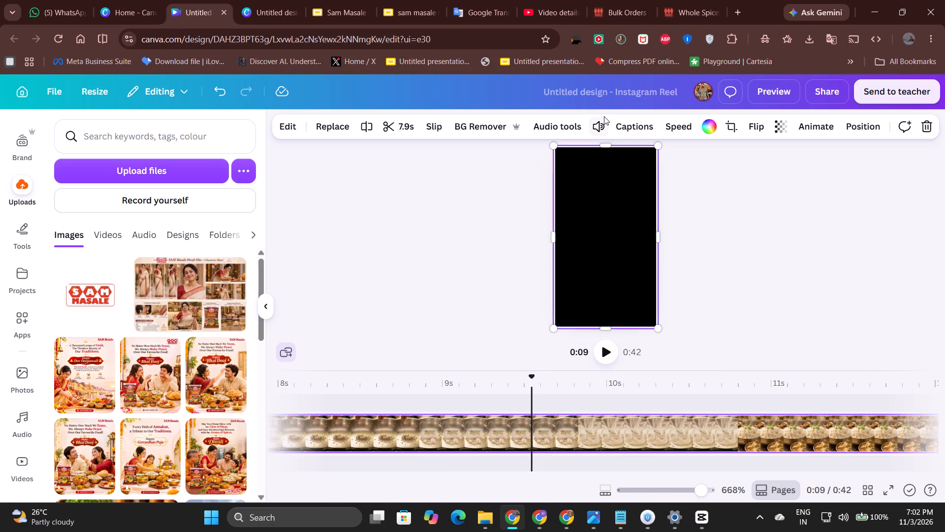
{"action": "left_click", "coordinate": [604, 115]}
{"action": "left_click", "coordinate": [597, 122]}
{"action": "left_click", "coordinate": [582, 160]}
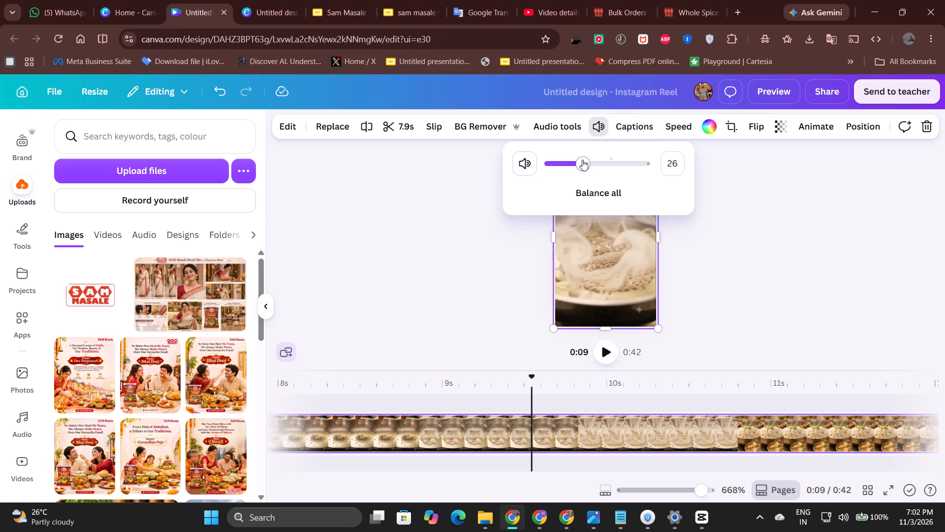
{"action": "left_click", "coordinate": [673, 164]}
{"action": "type", "text": "100"}
{"action": "key", "text": "Return"}
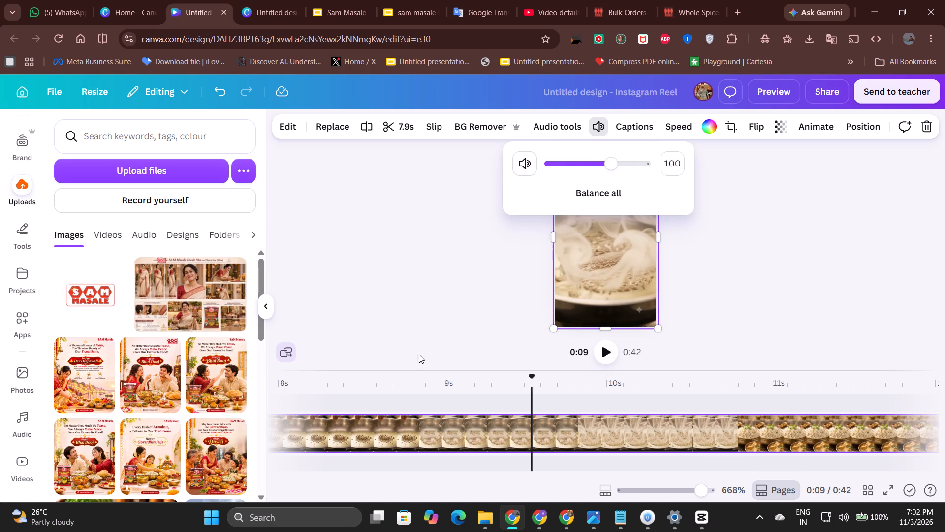
{"action": "left_click", "coordinate": [402, 360]}
Play the reel in stretches from about 5.7 s to 21.7 s to check the clip sound and the soundtrack's entry.
{"action": "scroll", "coordinate": [382, 390], "scroll_direction": "right", "scroll_amount": 5}
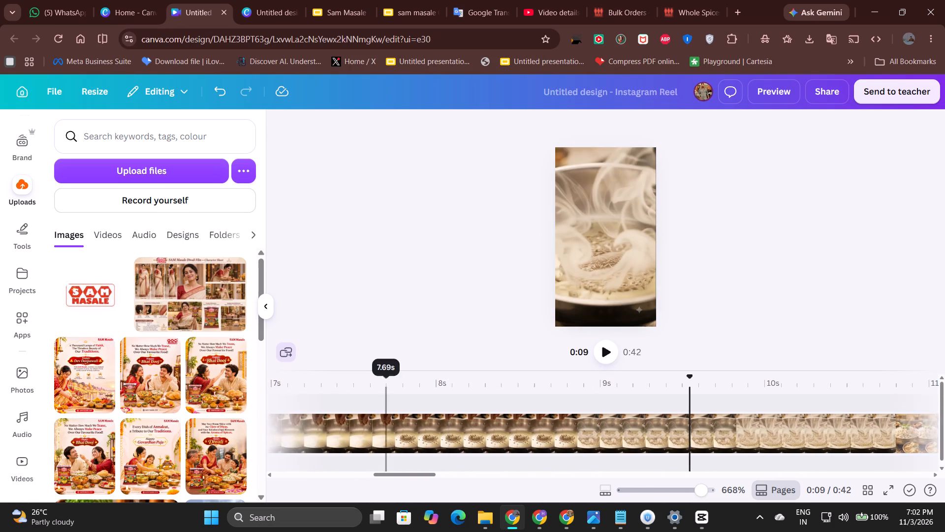
{"action": "scroll", "coordinate": [386, 391], "scroll_direction": "right", "scroll_amount": 3}
{"action": "left_click", "coordinate": [613, 393]}
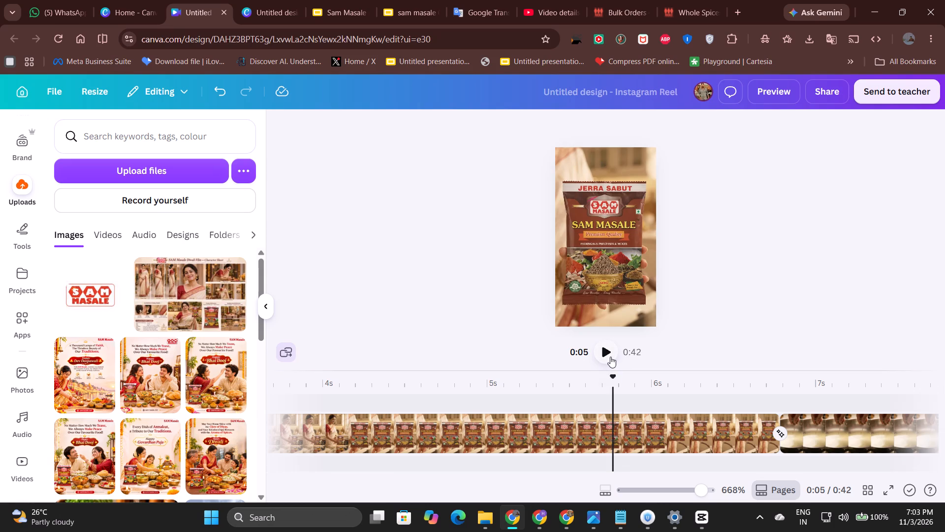
{"action": "left_click", "coordinate": [609, 355]}
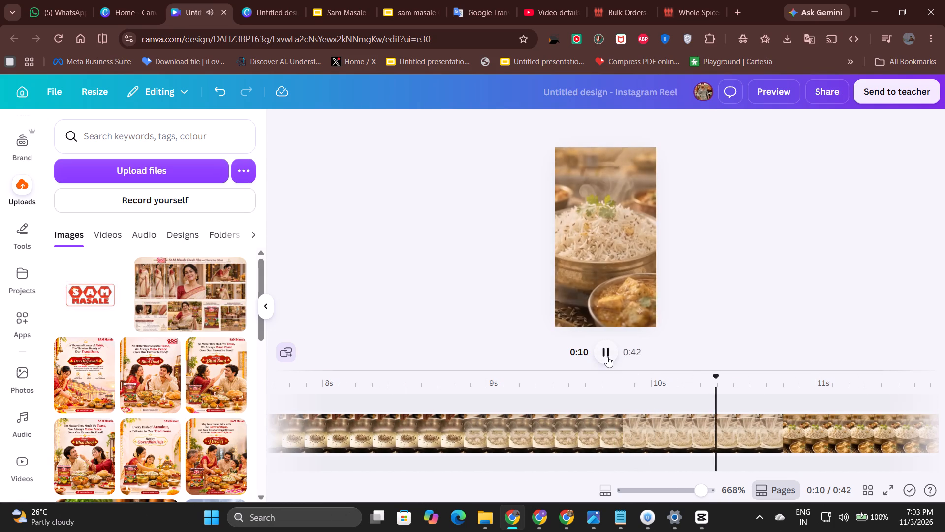
{"action": "left_click", "coordinate": [607, 357]}
{"action": "left_click", "coordinate": [606, 354]}
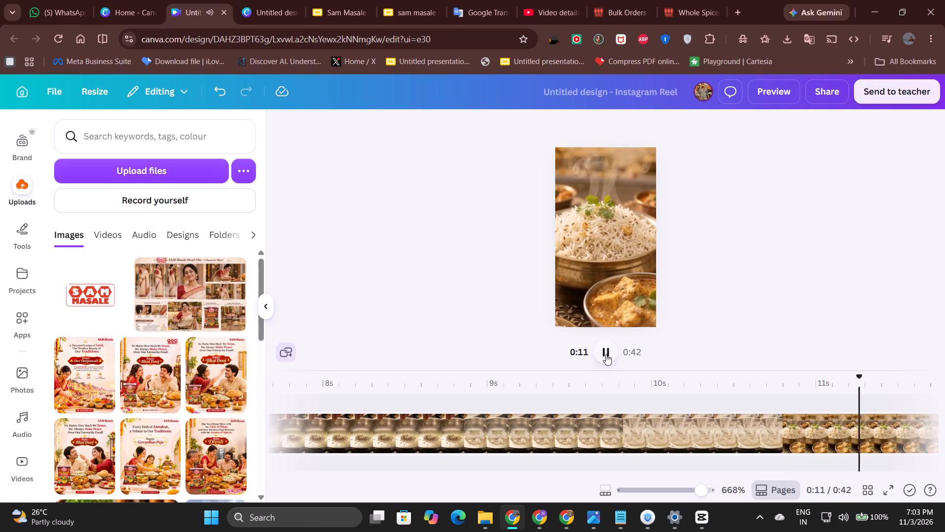
{"action": "left_click", "coordinate": [606, 354]}
{"action": "left_click", "coordinate": [606, 354]}
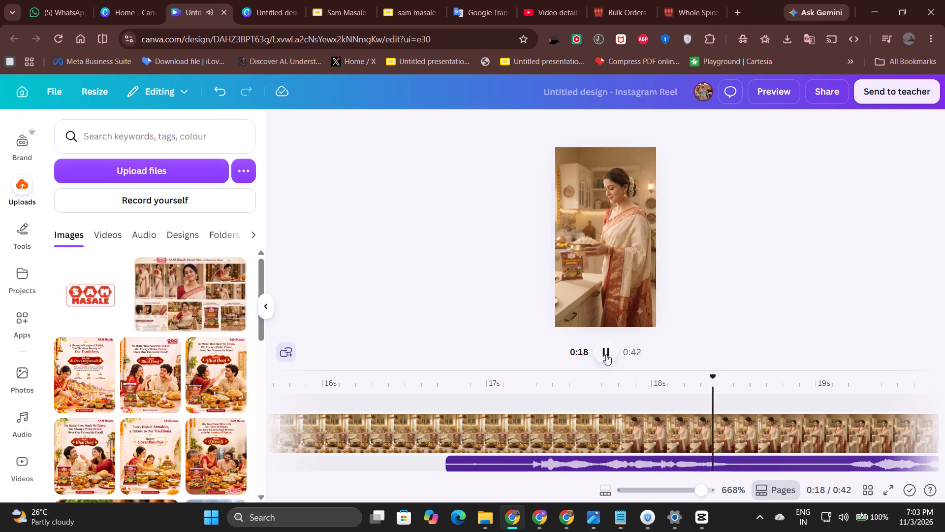
{"action": "left_click", "coordinate": [606, 354]}
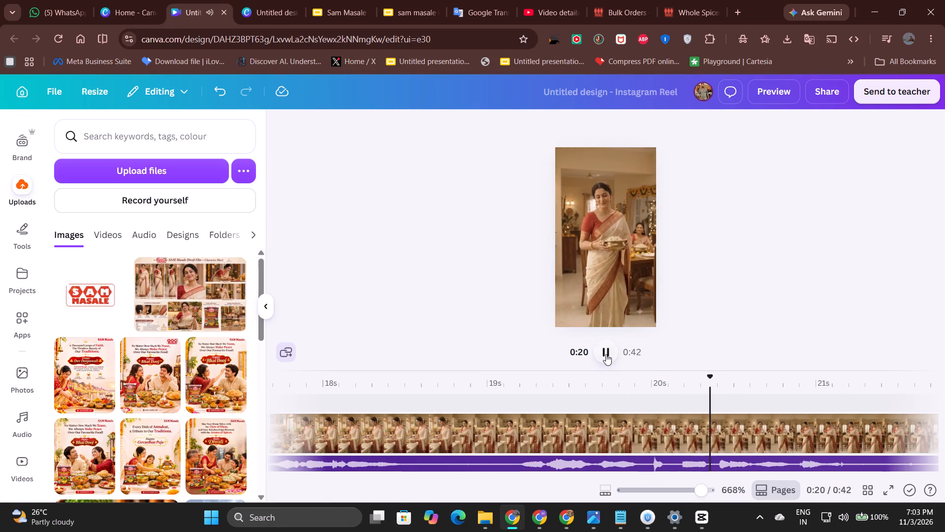
{"action": "left_click", "coordinate": [606, 354]}
{"action": "left_click", "coordinate": [606, 354]}
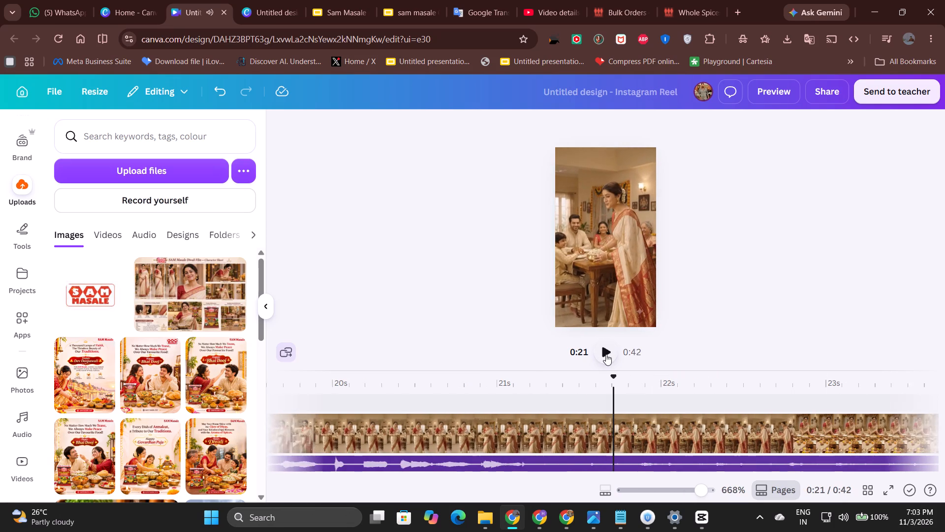
Replay the kitchen and serving scenes around the soundtrack's start, up to about 20.4 s, to check the audio.
{"action": "scroll", "coordinate": [401, 426], "scroll_direction": "right", "scroll_amount": 6}
{"action": "scroll", "coordinate": [450, 404], "scroll_direction": "right", "scroll_amount": 7}
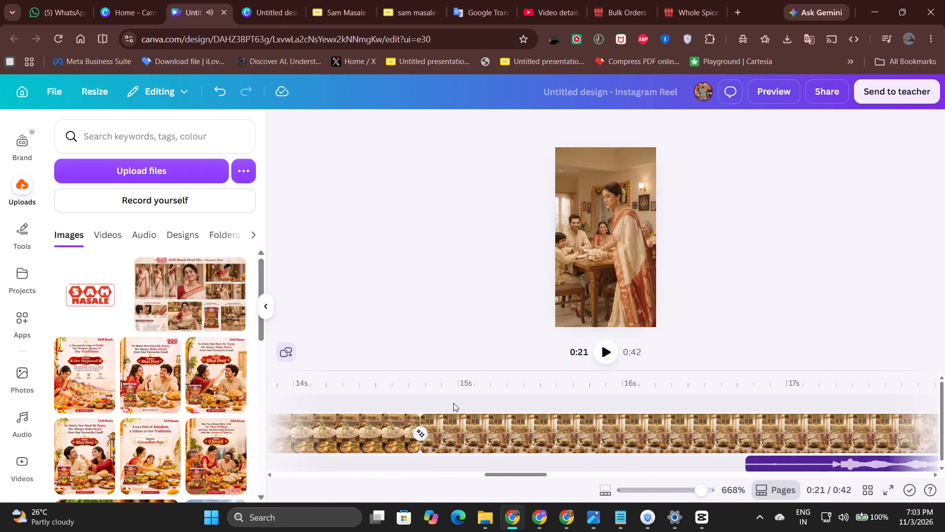
{"action": "left_click", "coordinate": [584, 389]}
{"action": "left_click", "coordinate": [601, 353]}
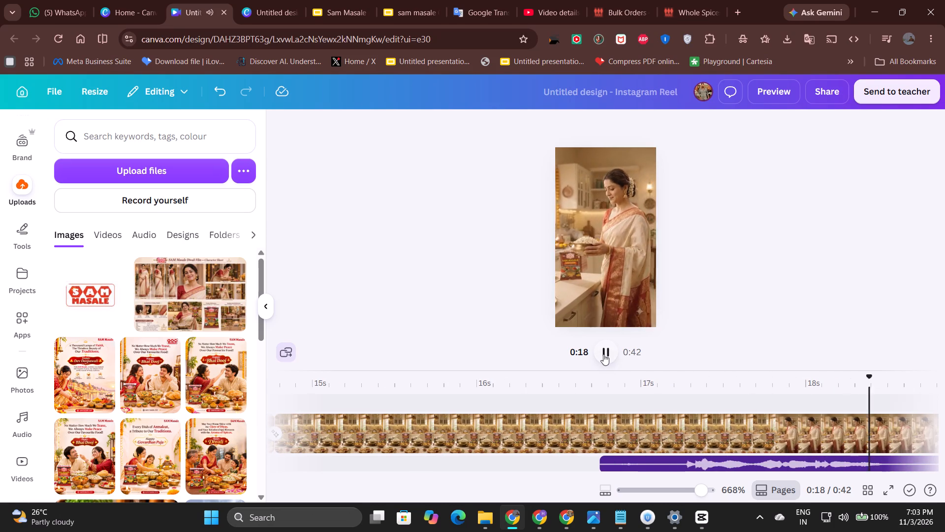
{"action": "left_click", "coordinate": [603, 354]}
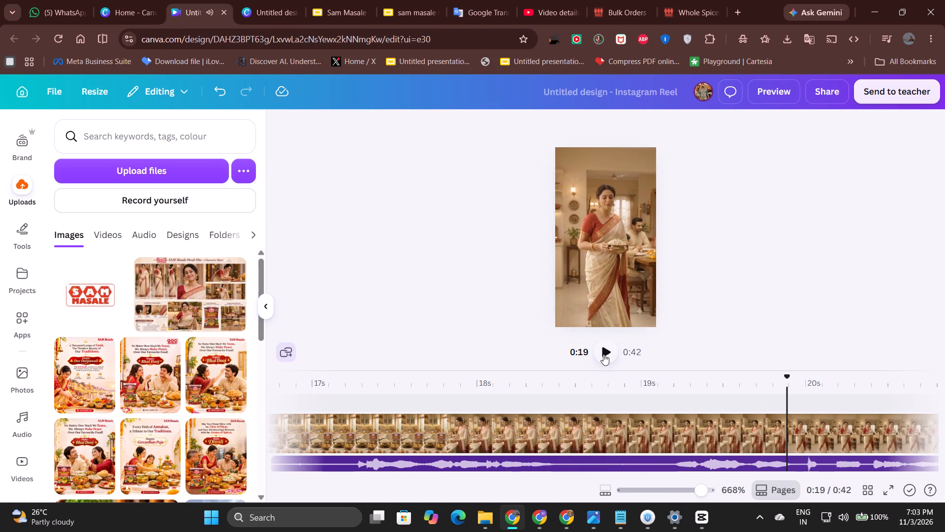
{"action": "left_click", "coordinate": [603, 354]}
{"action": "left_click", "coordinate": [603, 354]}
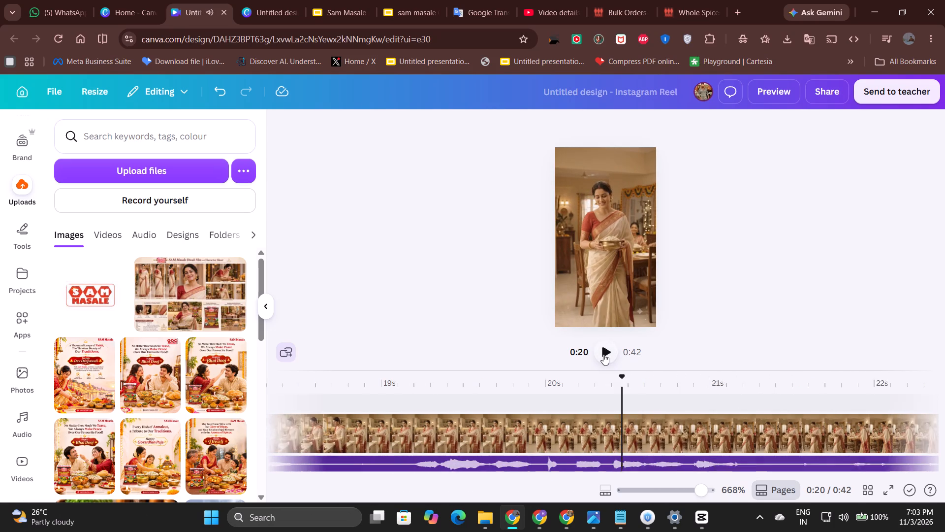
Replay the kitchen scene in stretches from about 15.6 s to 18.5 s to check the audio where the soundtrack begins.
{"action": "left_click", "coordinate": [604, 423]}
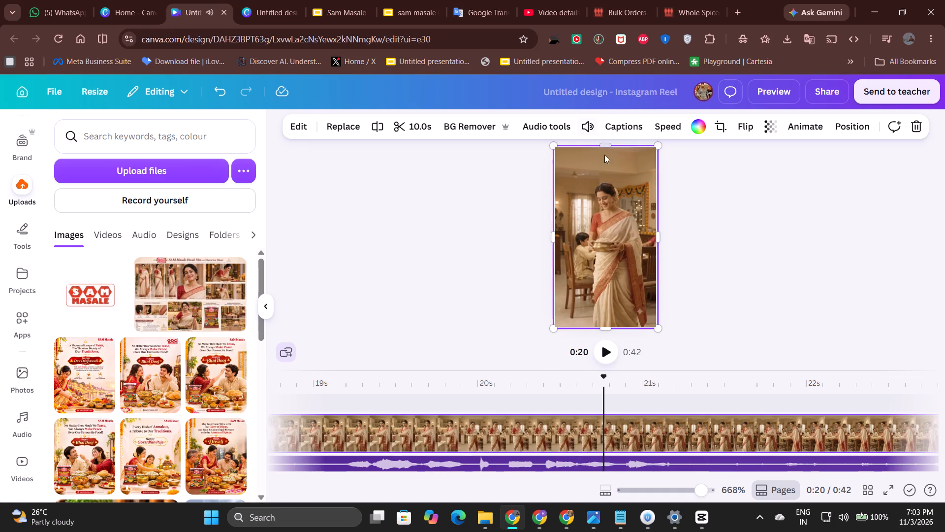
{"action": "scroll", "coordinate": [405, 437], "scroll_direction": "right", "scroll_amount": 3}
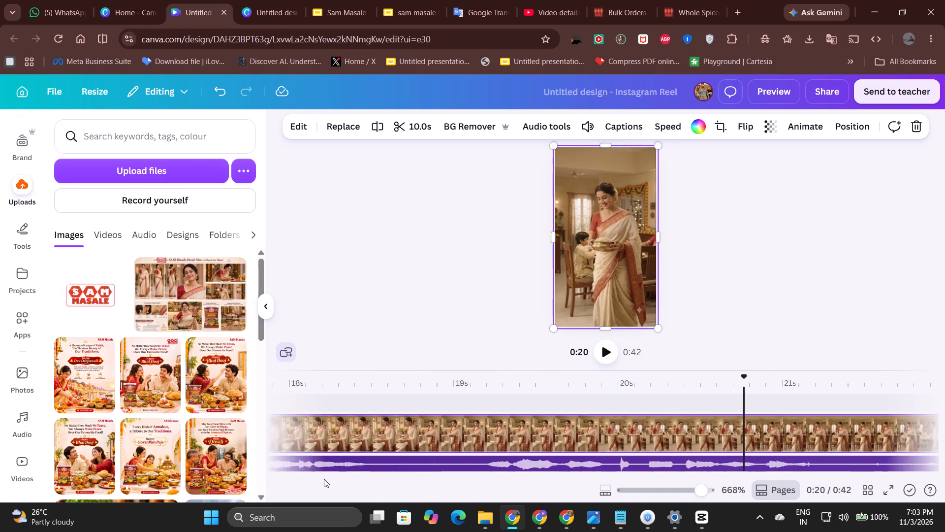
{"action": "scroll", "coordinate": [324, 479], "scroll_direction": "right", "scroll_amount": 4}
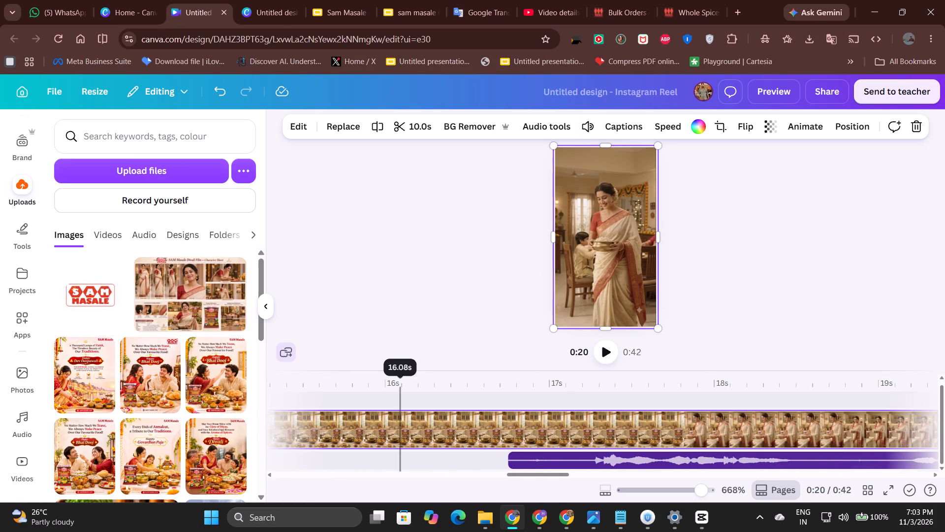
{"action": "left_click", "coordinate": [350, 388]}
{"action": "left_click", "coordinate": [601, 352]}
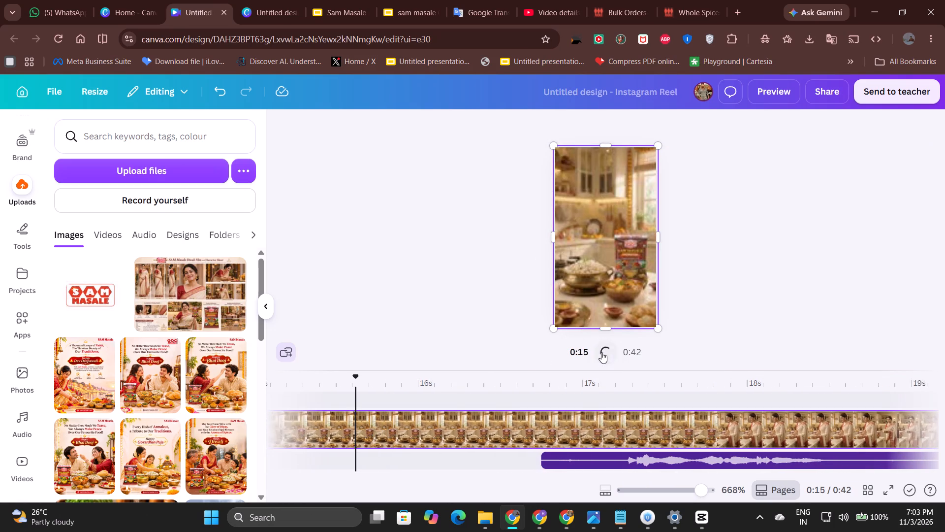
{"action": "left_click", "coordinate": [603, 352]}
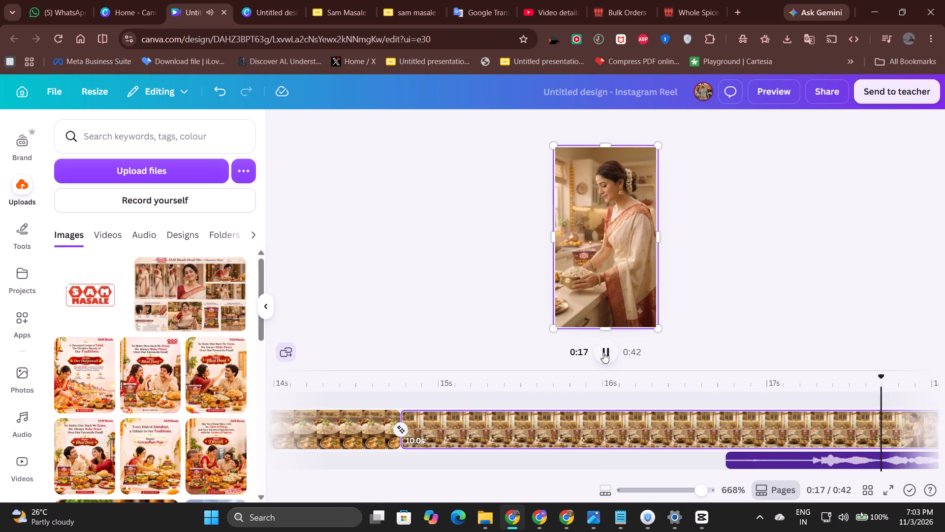
{"action": "left_click", "coordinate": [603, 352]}
{"action": "left_click", "coordinate": [603, 352]}
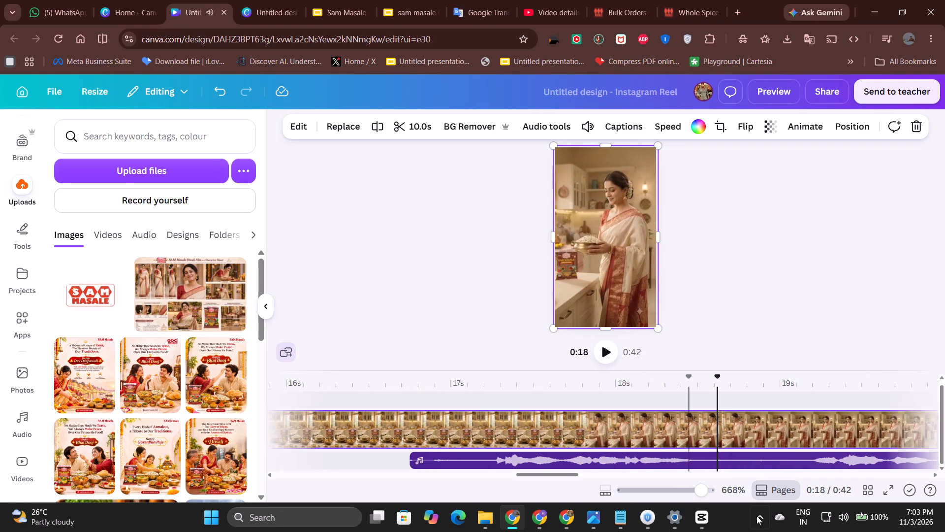
Set the volume of the Cooking_jeera_rice_in_kitchen_4d86c407.mp4 audio starting at about 16.7 s to 0.
{"action": "left_click", "coordinate": [652, 464]}
{"action": "left_click", "coordinate": [485, 130]}
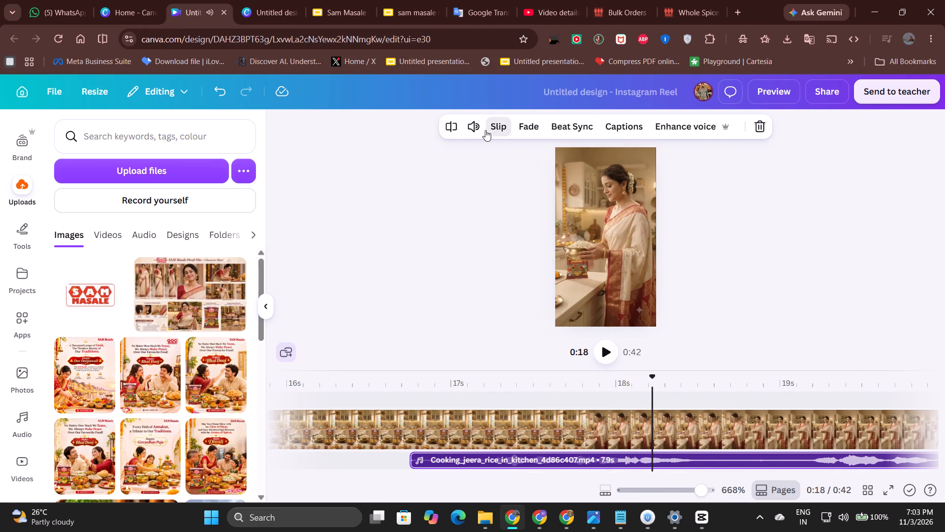
{"action": "left_click", "coordinate": [476, 124]}
{"action": "left_click_drag", "start_coordinate": [484, 165], "coordinate": [250, 201]}
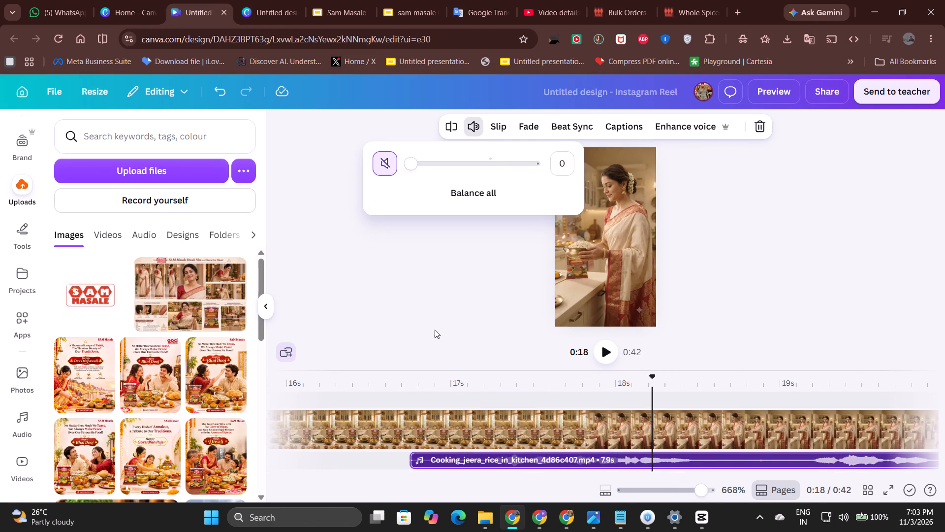
{"action": "left_click", "coordinate": [435, 330]}
Play the reel from about 14.6 s past the logo ending to about 36 s to check the sound and scenes.
{"action": "scroll", "coordinate": [435, 330], "scroll_direction": "right", "scroll_amount": 1}
{"action": "scroll", "coordinate": [370, 405], "scroll_direction": "right", "scroll_amount": 4}
{"action": "left_click", "coordinate": [429, 388]}
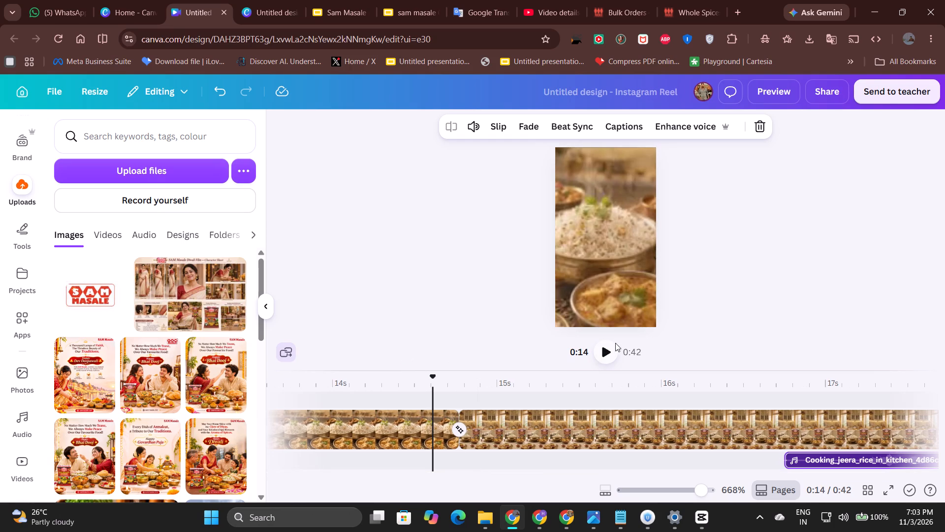
{"action": "left_click", "coordinate": [604, 352]}
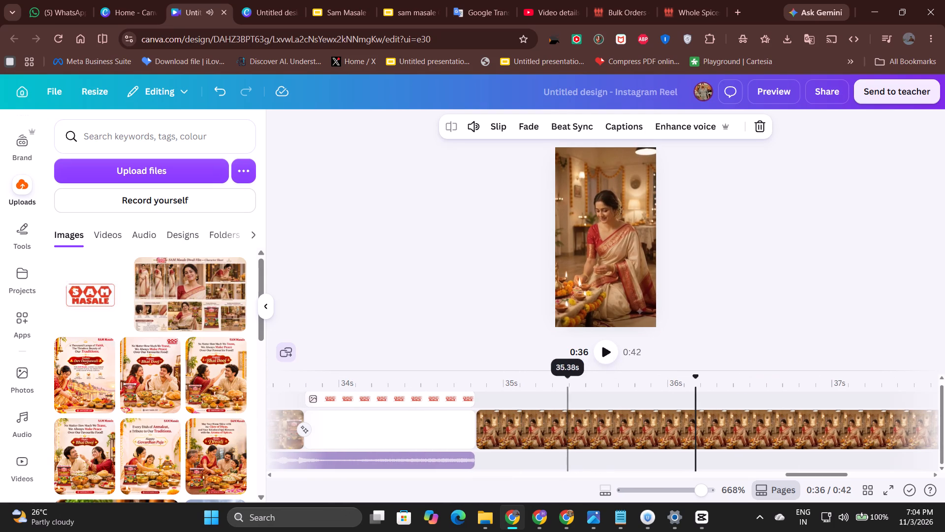
Play the leftover clip after the logo in short stretches from about 36 s to 41.6 s to find usable scenes.
{"action": "left_click", "coordinate": [609, 352]}
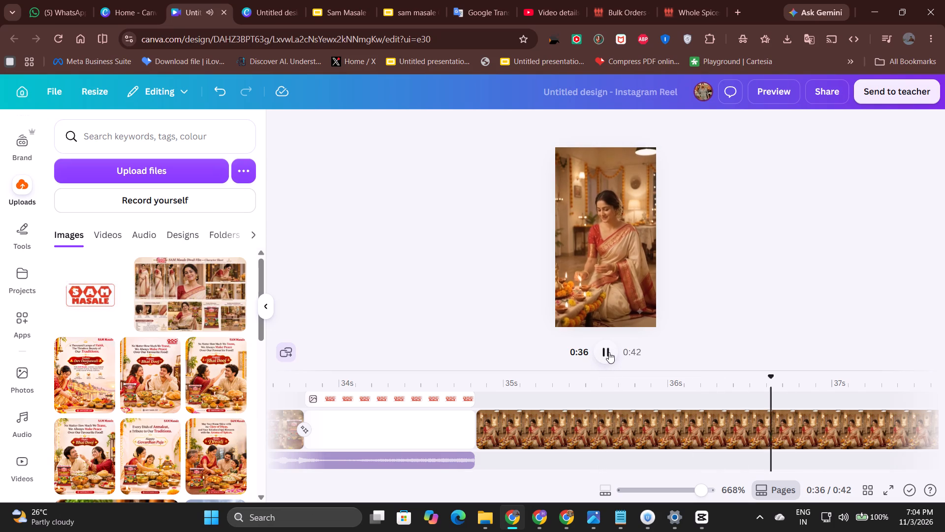
{"action": "left_click", "coordinate": [609, 352]}
{"action": "left_click", "coordinate": [609, 352]}
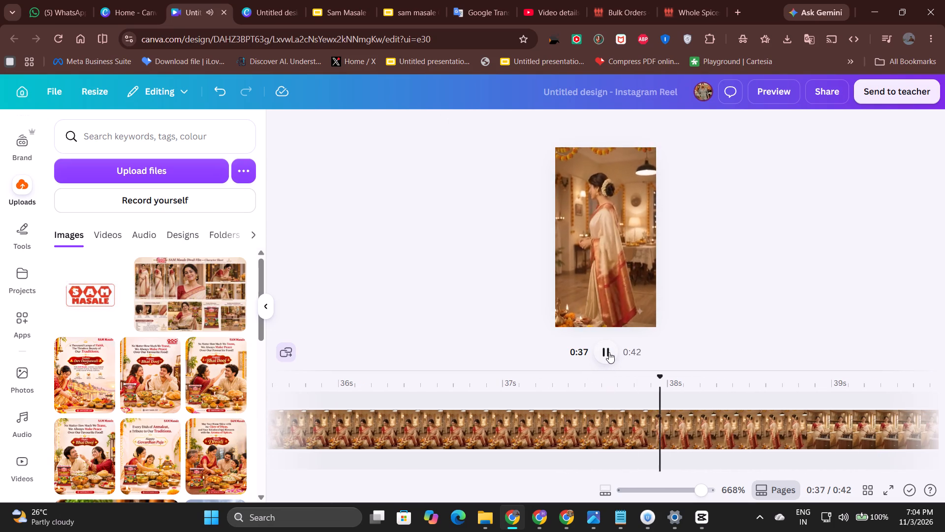
{"action": "left_click", "coordinate": [609, 352]}
{"action": "left_click", "coordinate": [609, 352]}
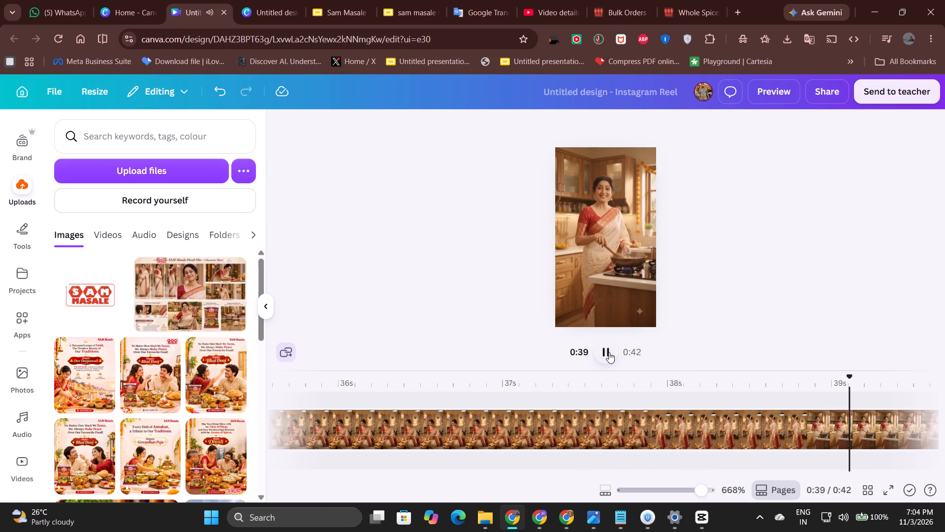
{"action": "left_click", "coordinate": [609, 352]}
{"action": "left_click", "coordinate": [609, 352]}
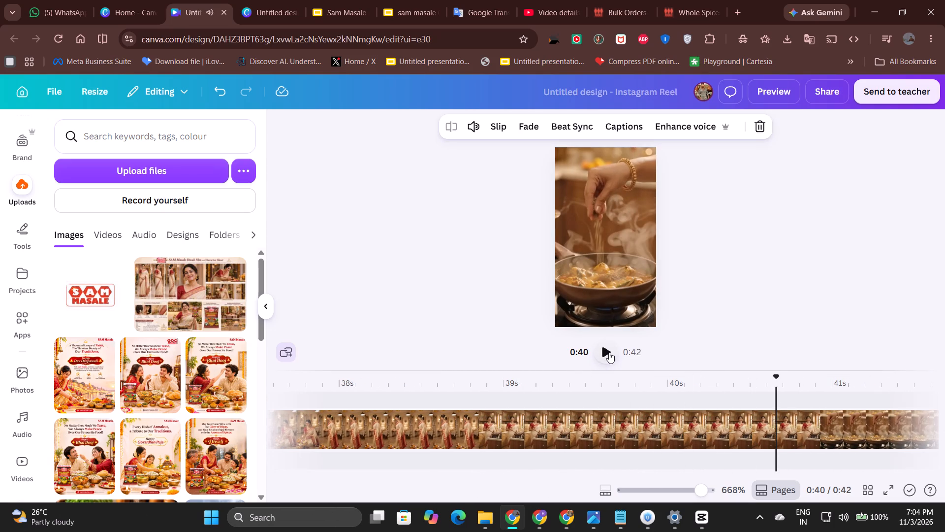
{"action": "left_click", "coordinate": [609, 352]}
{"action": "left_click", "coordinate": [609, 352]}
{"action": "left_click", "coordinate": [609, 352]}
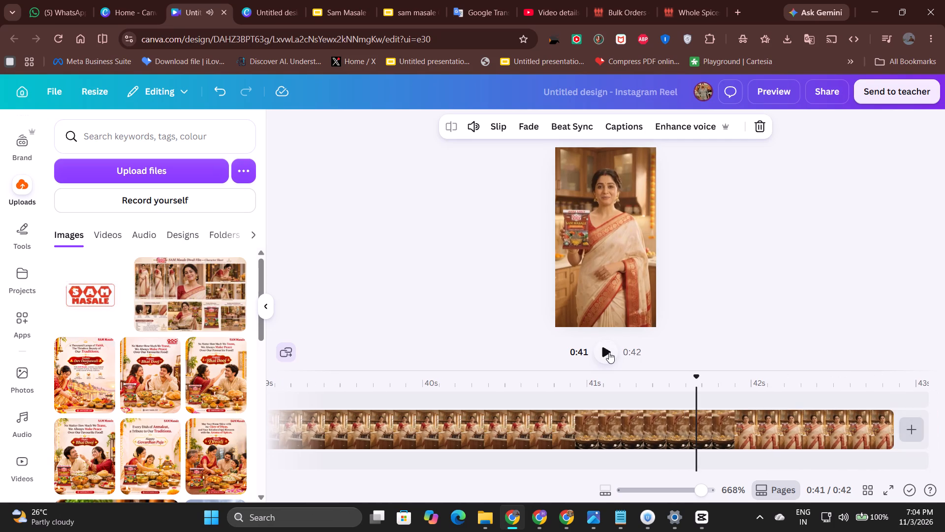
Split the leftover clip after the logo at about 40 s, in the shot of the woman stirring at the stove.
{"action": "left_click", "coordinate": [501, 405]}
{"action": "key", "text": "Left"}
{"action": "key", "text": "Left"}
{"action": "key", "text": "Left"}
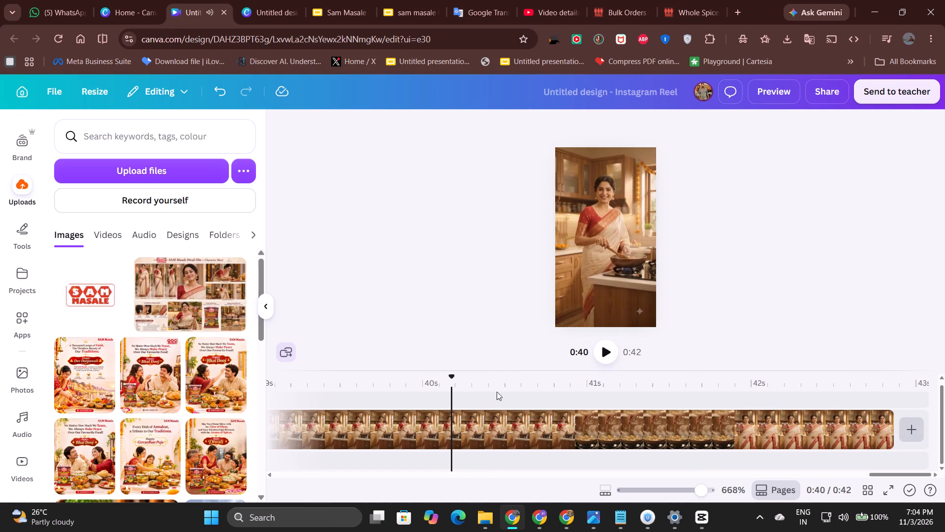
{"action": "key", "text": "Right"}
{"action": "key", "text": "Right"}
{"action": "key", "text": "Left"}
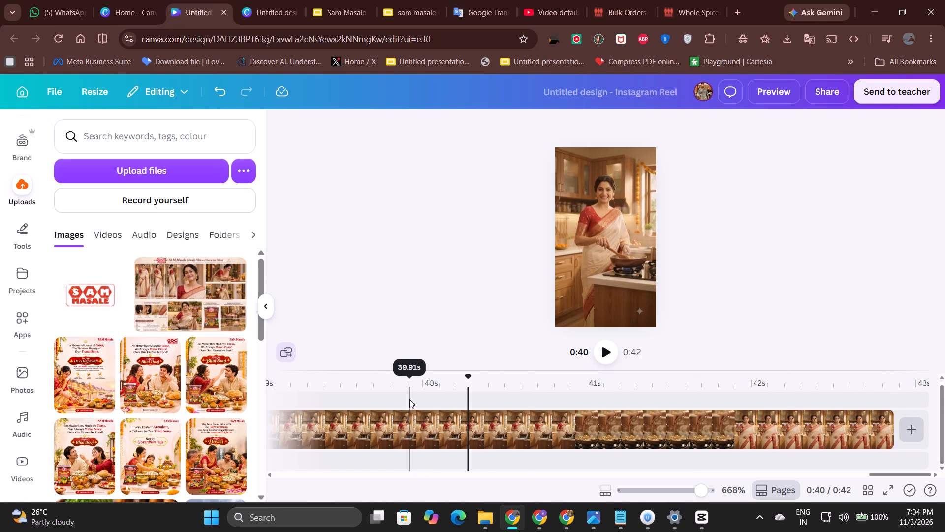
{"action": "key", "text": "Left"}
{"action": "key", "text": "Left"}
{"action": "key", "text": "s"}
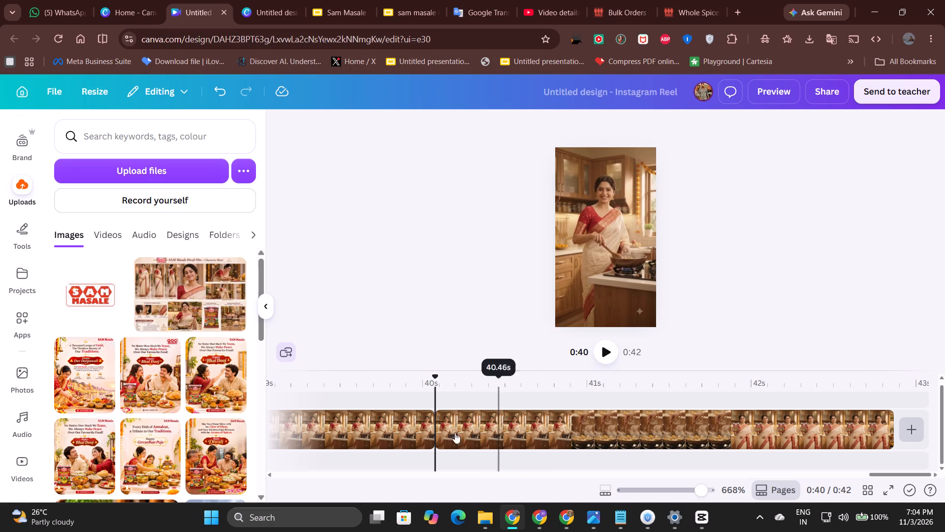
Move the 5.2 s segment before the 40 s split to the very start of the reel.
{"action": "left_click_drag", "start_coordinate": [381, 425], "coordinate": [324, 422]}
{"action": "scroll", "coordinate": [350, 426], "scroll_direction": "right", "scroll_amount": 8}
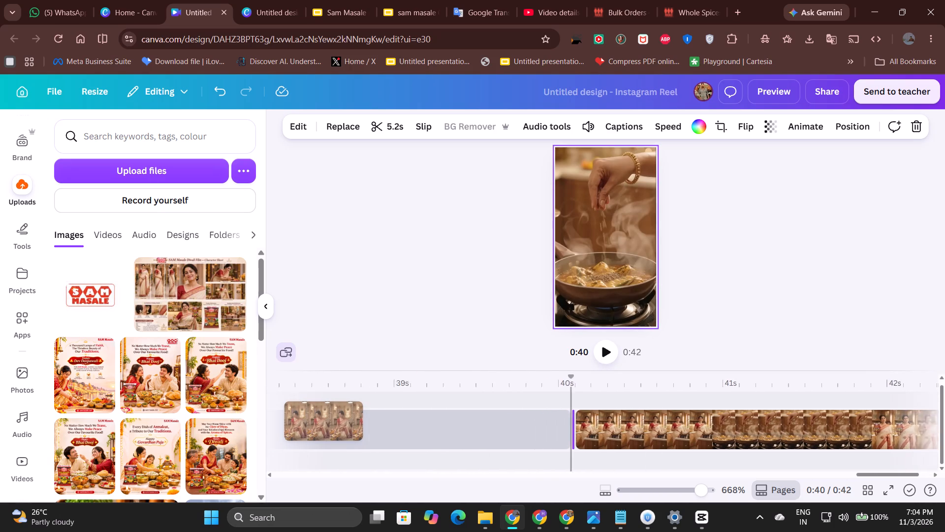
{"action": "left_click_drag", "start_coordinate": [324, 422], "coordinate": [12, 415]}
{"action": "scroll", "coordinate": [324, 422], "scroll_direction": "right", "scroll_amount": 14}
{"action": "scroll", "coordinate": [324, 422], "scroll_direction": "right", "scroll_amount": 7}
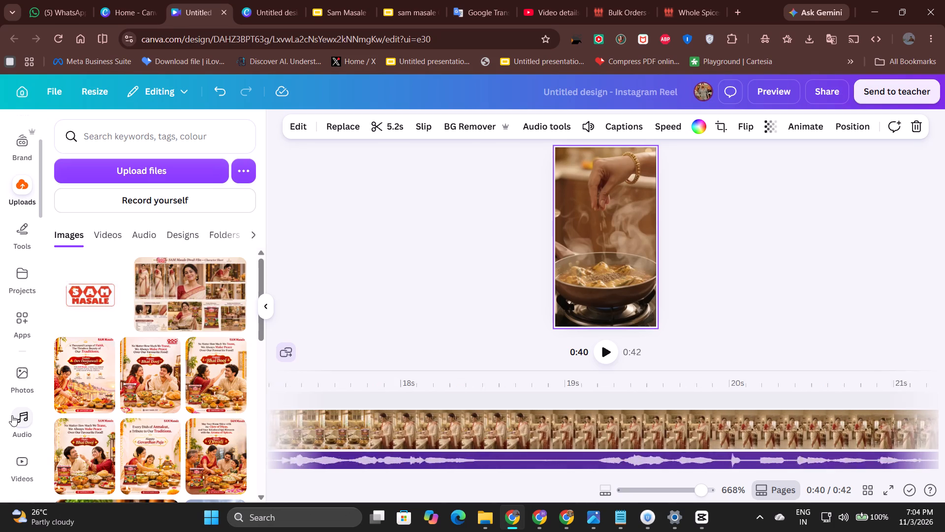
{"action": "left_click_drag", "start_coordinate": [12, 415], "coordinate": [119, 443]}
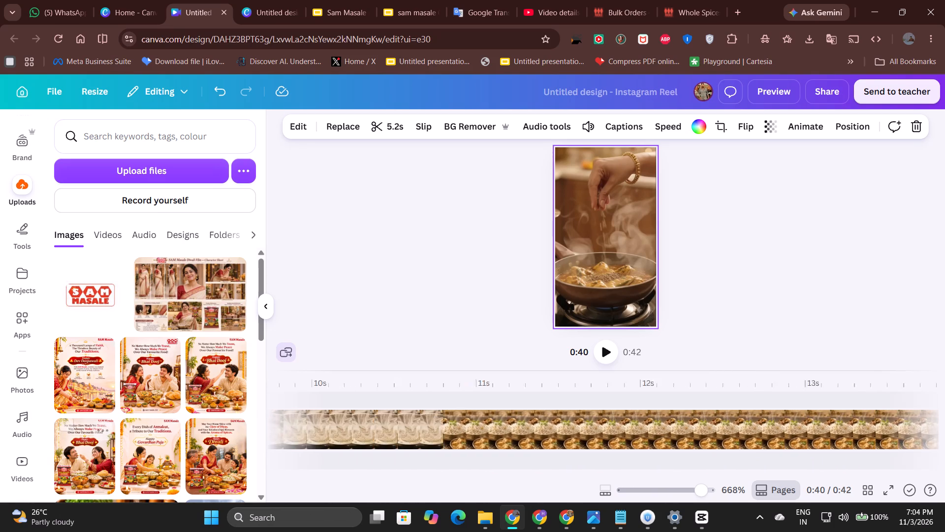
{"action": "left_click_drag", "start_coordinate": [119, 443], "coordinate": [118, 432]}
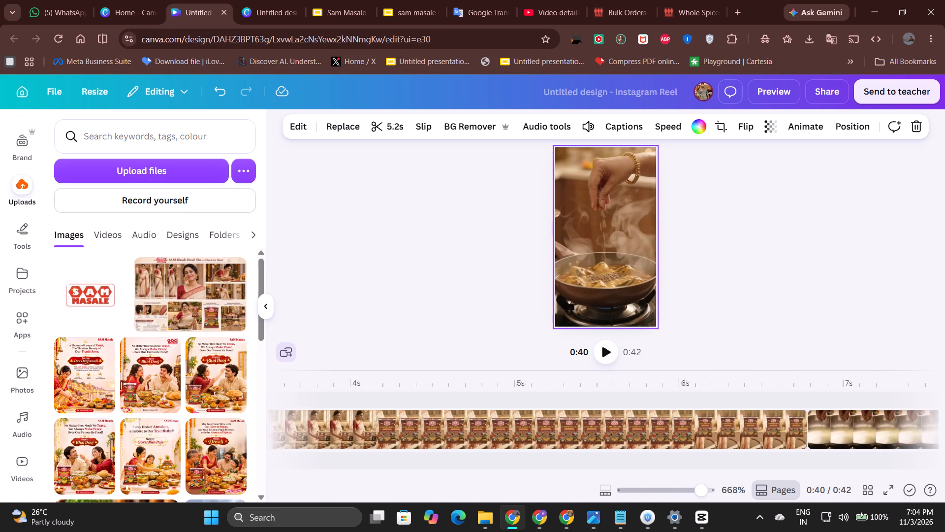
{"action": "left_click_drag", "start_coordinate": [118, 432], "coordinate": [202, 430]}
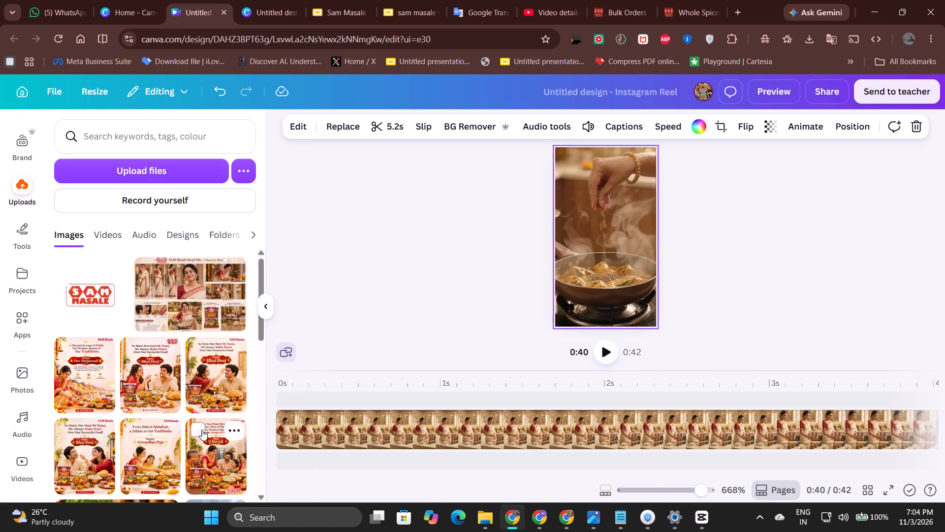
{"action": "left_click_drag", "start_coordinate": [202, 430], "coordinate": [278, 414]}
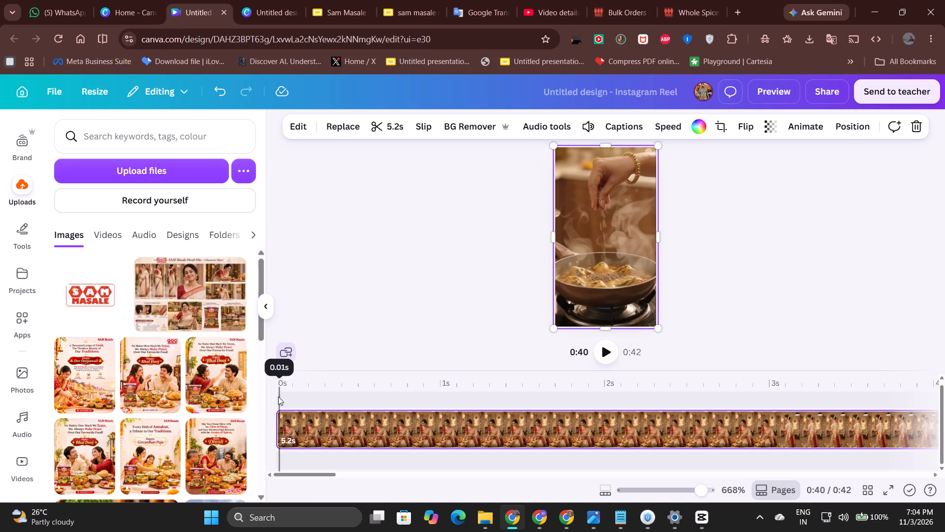
Play the reel from the start to about 6.5 s to check the new opening and its join with the kitchen clip.
{"action": "left_click", "coordinate": [280, 391]}
{"action": "left_click", "coordinate": [607, 352]}
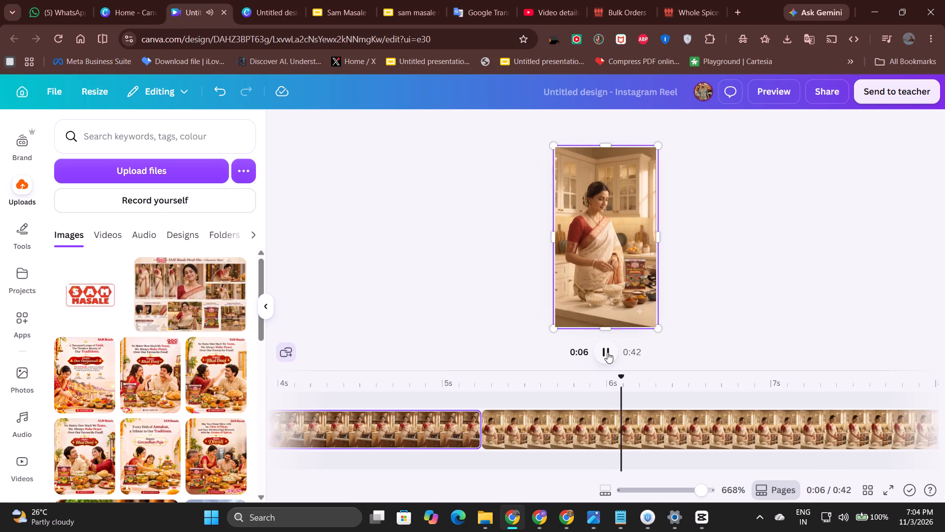
{"action": "left_click", "coordinate": [607, 352]}
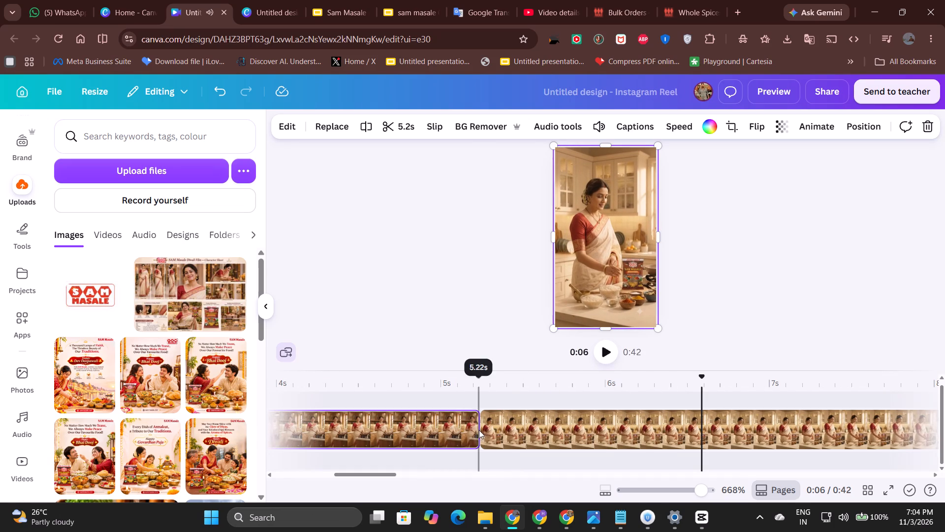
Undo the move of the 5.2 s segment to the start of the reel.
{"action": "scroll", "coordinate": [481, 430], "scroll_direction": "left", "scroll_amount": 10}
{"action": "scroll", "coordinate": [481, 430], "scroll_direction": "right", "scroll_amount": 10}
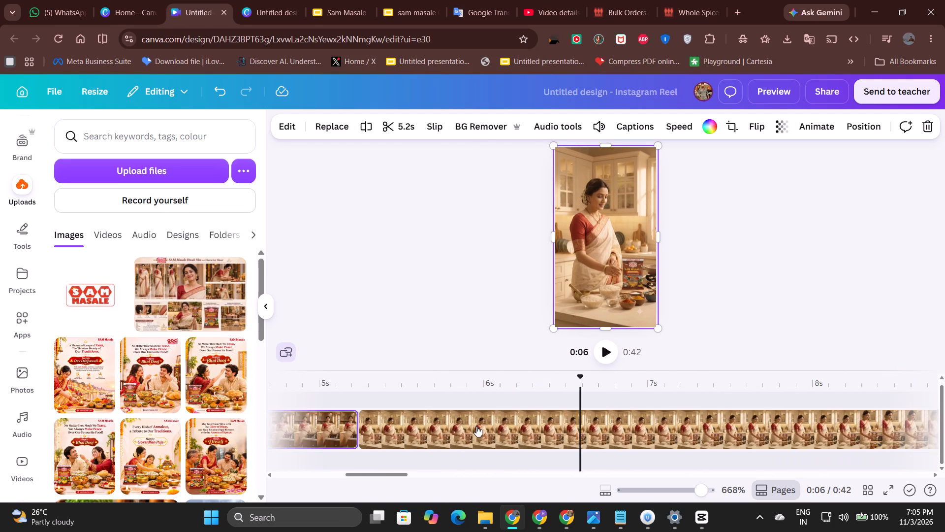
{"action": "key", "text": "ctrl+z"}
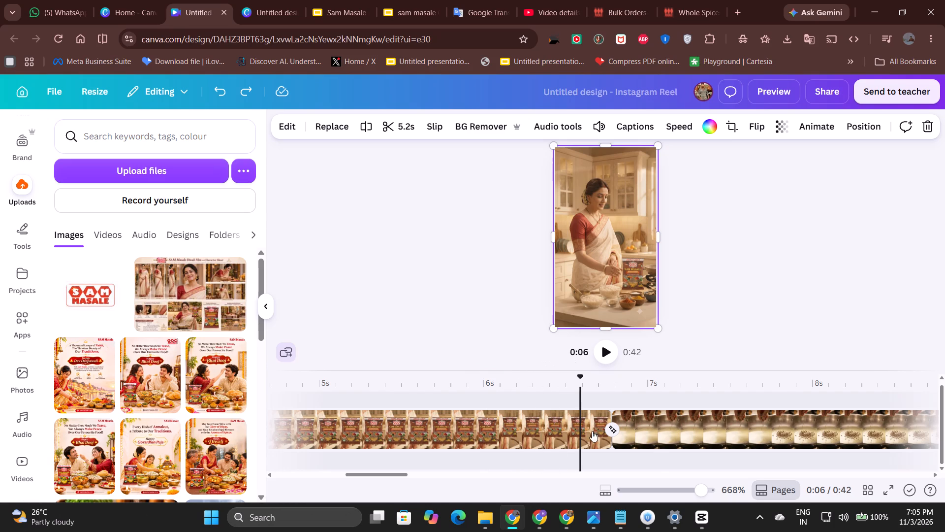
Examine the reel's opening and the leftover segments at the end, replaying from about 40 s to 41.4 s around the split.
{"action": "scroll", "coordinate": [661, 411], "scroll_direction": "left", "scroll_amount": 4}
{"action": "scroll", "coordinate": [666, 402], "scroll_direction": "right", "scroll_amount": 20}
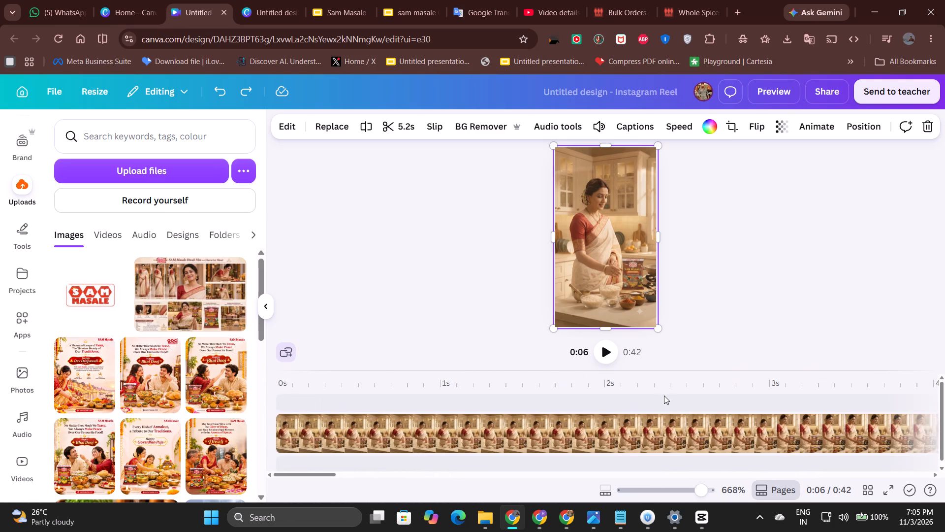
{"action": "scroll", "coordinate": [664, 387], "scroll_direction": "left", "scroll_amount": 16}
{"action": "scroll", "coordinate": [640, 388], "scroll_direction": "left", "scroll_amount": 6}
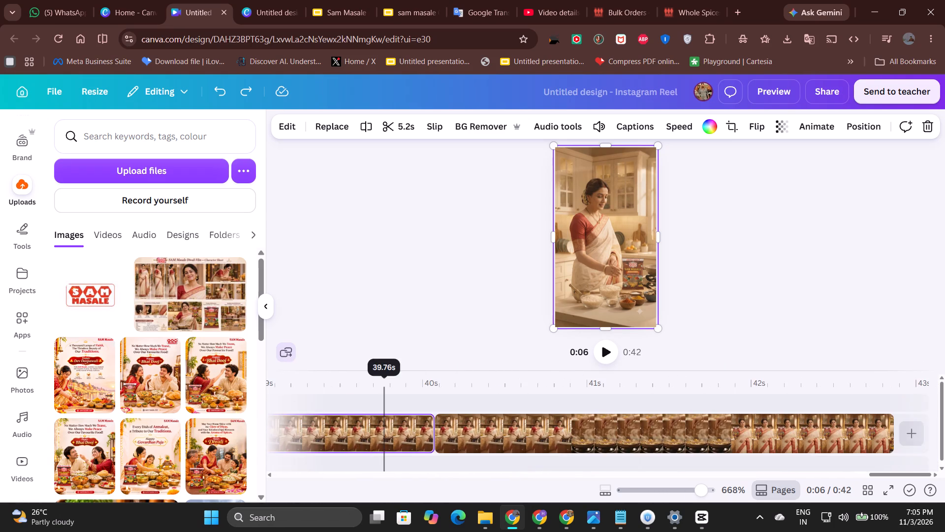
{"action": "scroll", "coordinate": [534, 404], "scroll_direction": "right", "scroll_amount": 1}
{"action": "left_click", "coordinate": [503, 394]}
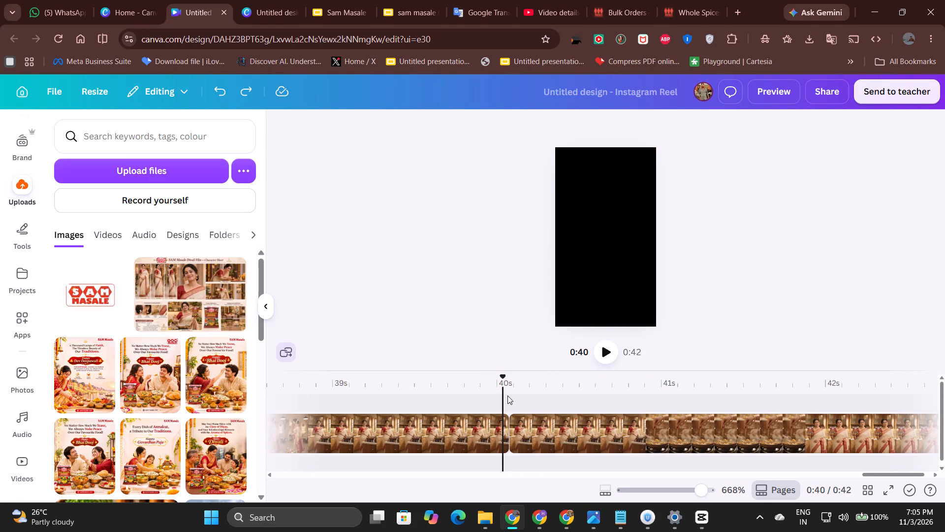
{"action": "left_click", "coordinate": [606, 353]}
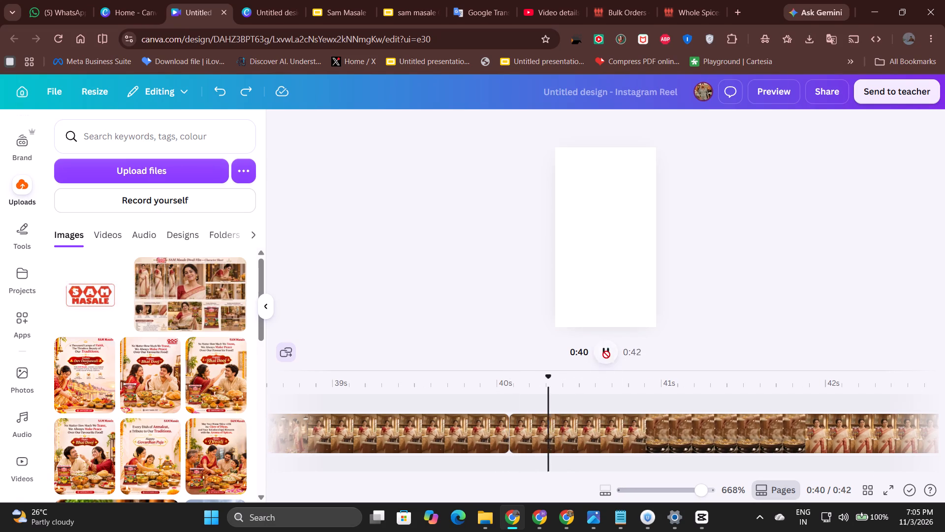
{"action": "left_click", "coordinate": [606, 355]}
{"action": "left_click", "coordinate": [603, 353]}
{"action": "left_click", "coordinate": [603, 353]}
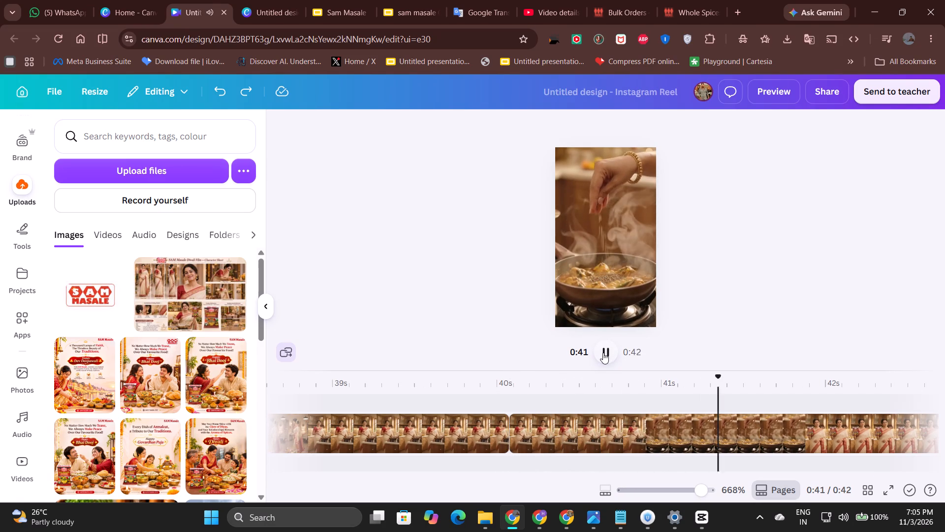
{"action": "scroll", "coordinate": [453, 413], "scroll_direction": "right", "scroll_amount": 1}
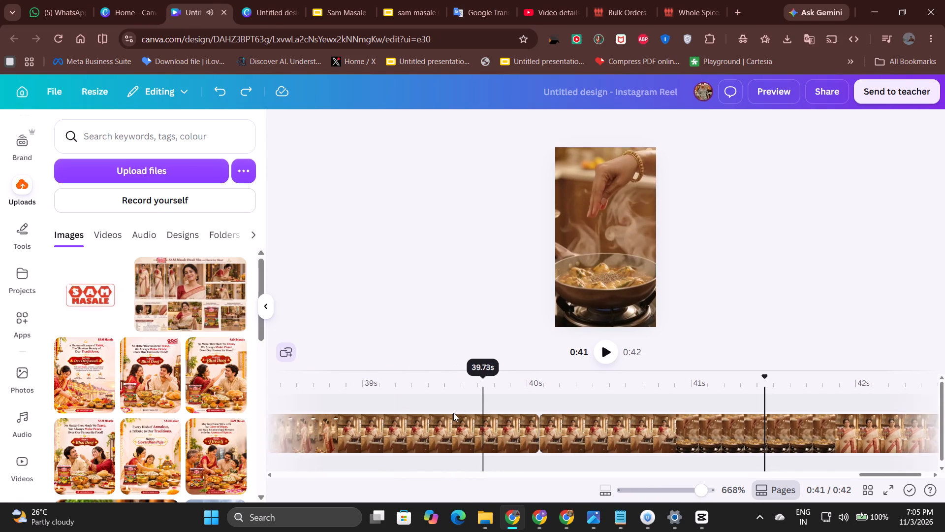
{"action": "scroll", "coordinate": [453, 413], "scroll_direction": "right", "scroll_amount": 3}
{"action": "scroll", "coordinate": [523, 402], "scroll_direction": "right", "scroll_amount": 4}
{"action": "scroll", "coordinate": [523, 402], "scroll_direction": "left", "scroll_amount": 1}
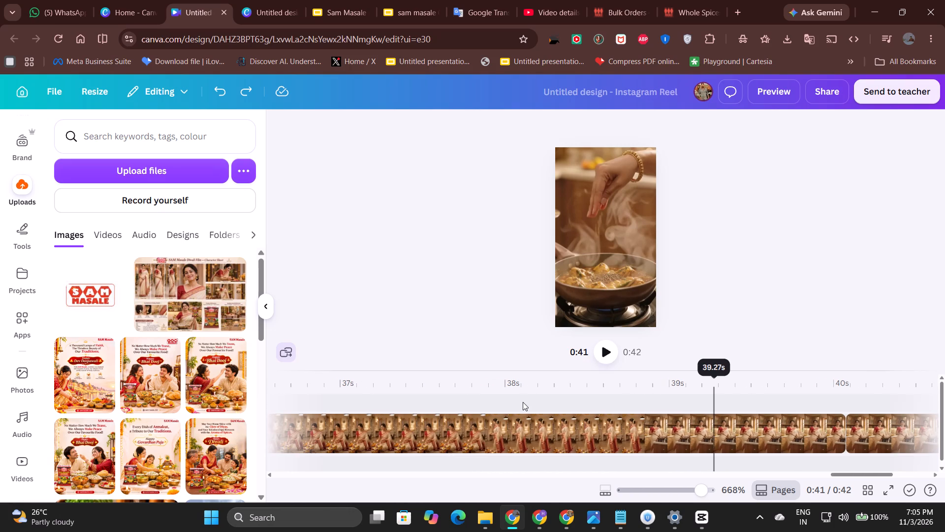
Undo the split at about 40 s in the leftover clip at the end of the reel.
{"action": "scroll", "coordinate": [523, 402], "scroll_direction": "left", "scroll_amount": 1}
{"action": "scroll", "coordinate": [864, 425], "scroll_direction": "left", "scroll_amount": 1}
{"action": "left_click", "coordinate": [869, 424]}
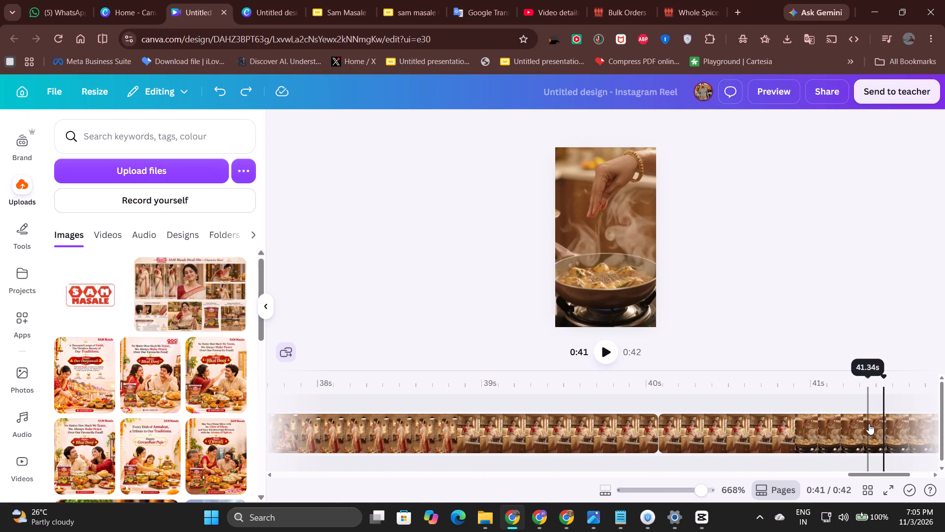
{"action": "key", "text": "ctrl+z"}
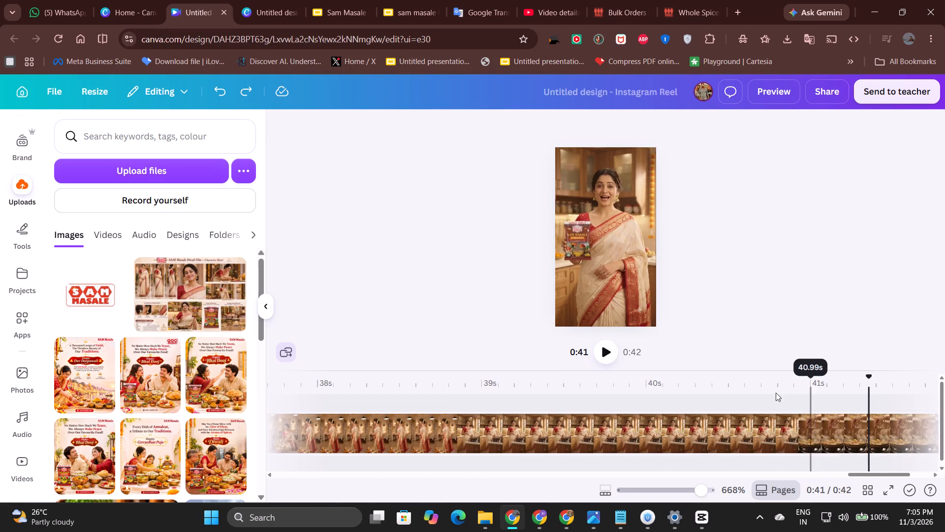
Play the reel from the logo page at about 34 s through the leftover clip to about 41 s.
{"action": "scroll", "coordinate": [755, 392], "scroll_direction": "right", "scroll_amount": 3}
{"action": "scroll", "coordinate": [399, 422], "scroll_direction": "right", "scroll_amount": 5}
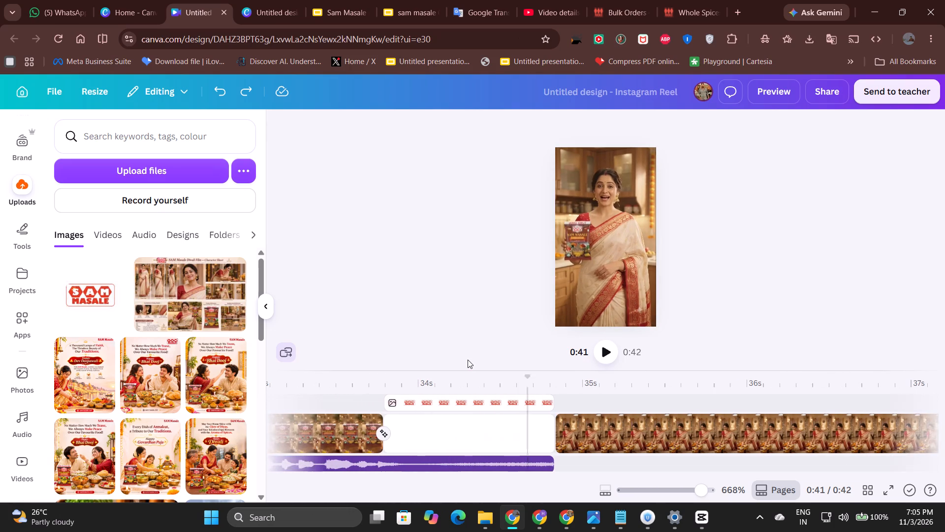
{"action": "left_click", "coordinate": [468, 360]}
{"action": "left_click", "coordinate": [502, 390]}
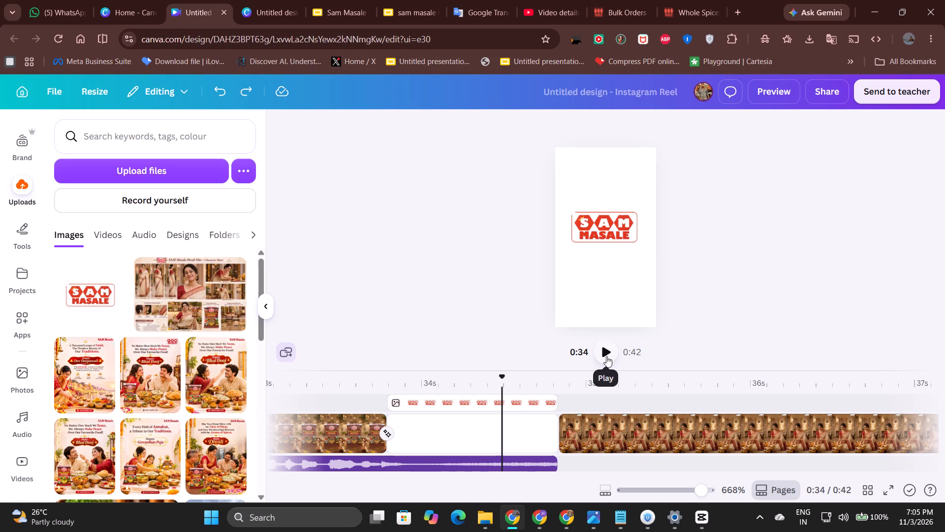
{"action": "left_click", "coordinate": [606, 356]}
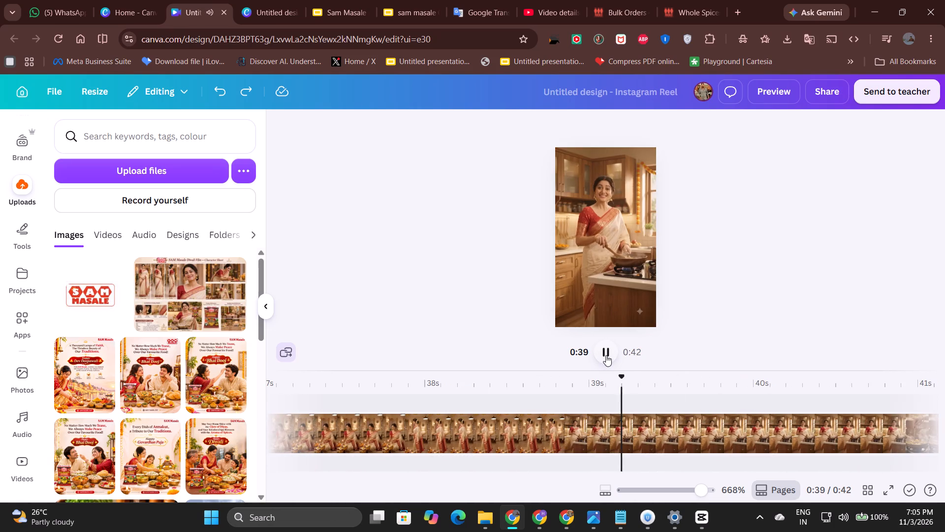
{"action": "left_click", "coordinate": [606, 355]}
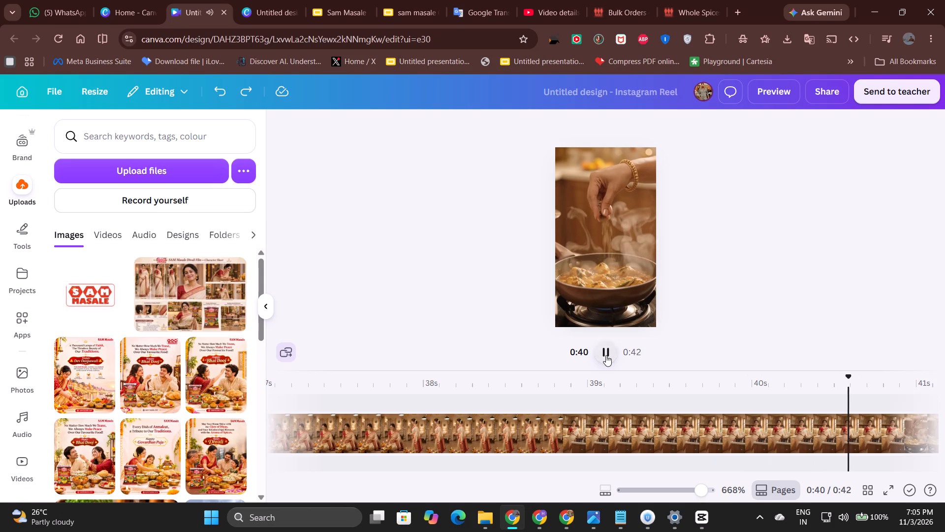
{"action": "left_click", "coordinate": [606, 355]}
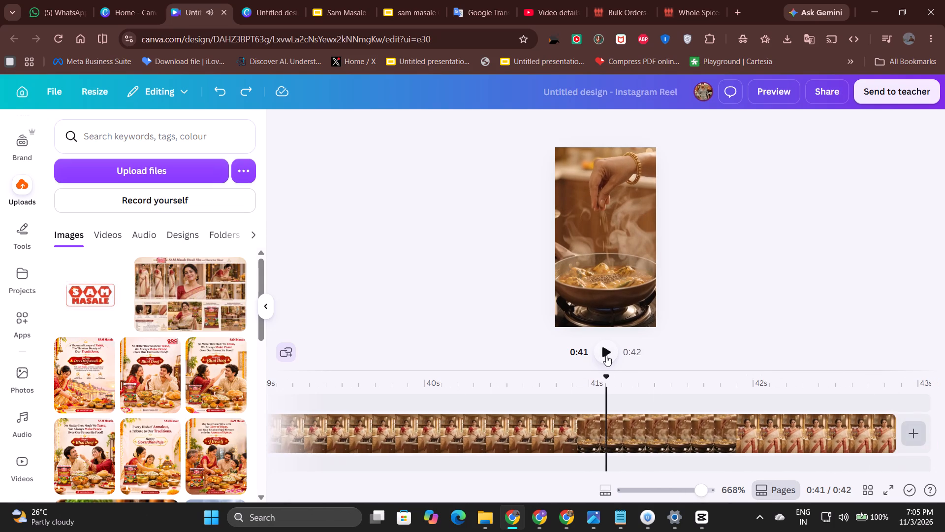
Extract the audio from the 8.0 s leftover clip at the end of the reel.
{"action": "left_click", "coordinate": [634, 441]}
{"action": "left_click", "coordinate": [567, 130]}
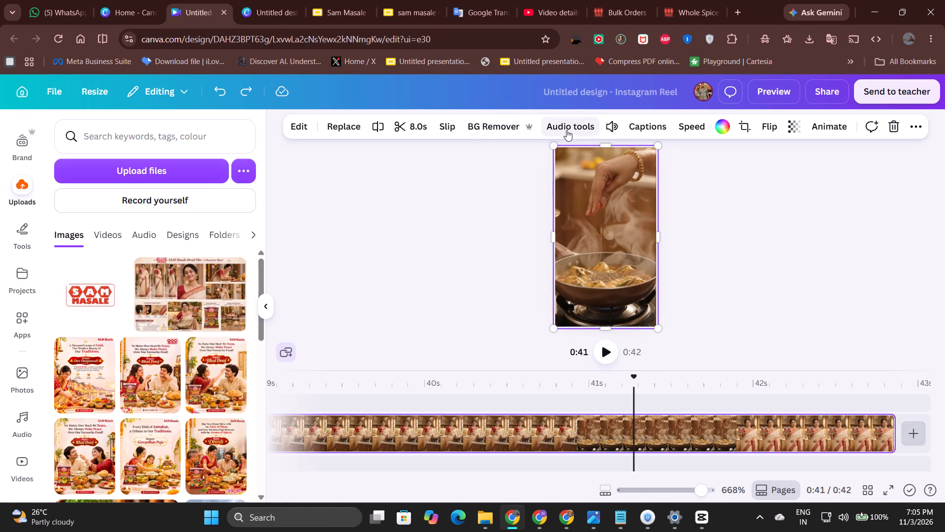
{"action": "left_click", "coordinate": [644, 165]}
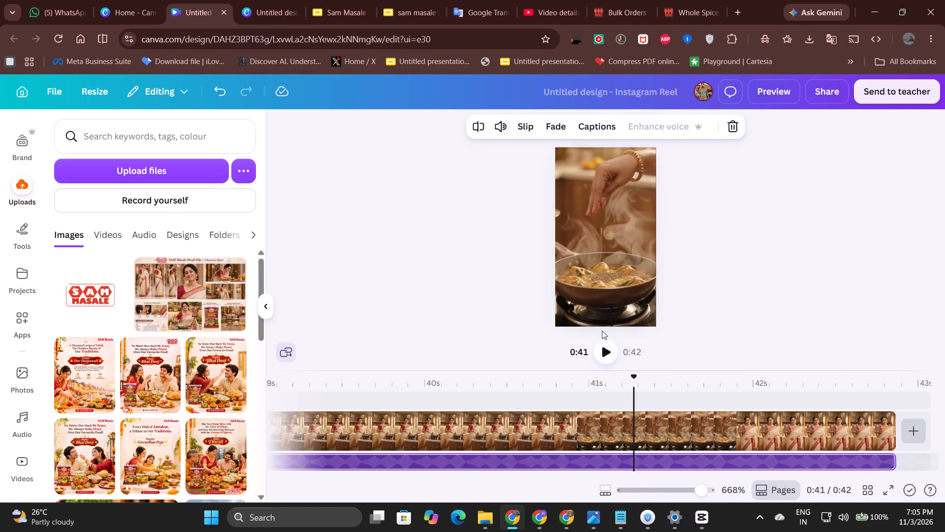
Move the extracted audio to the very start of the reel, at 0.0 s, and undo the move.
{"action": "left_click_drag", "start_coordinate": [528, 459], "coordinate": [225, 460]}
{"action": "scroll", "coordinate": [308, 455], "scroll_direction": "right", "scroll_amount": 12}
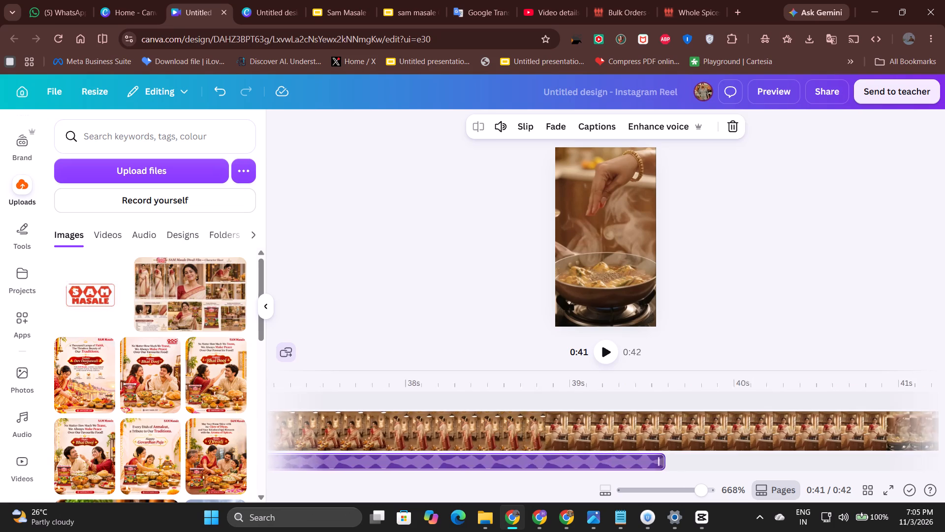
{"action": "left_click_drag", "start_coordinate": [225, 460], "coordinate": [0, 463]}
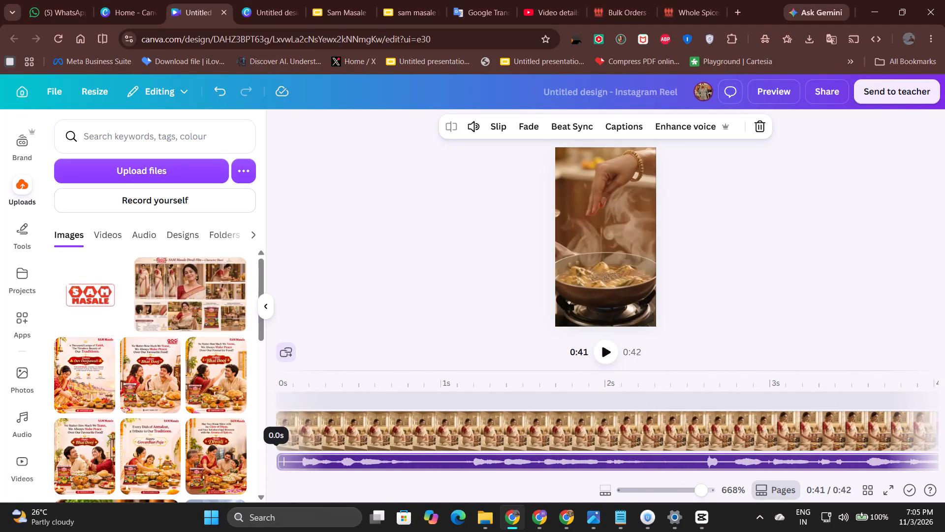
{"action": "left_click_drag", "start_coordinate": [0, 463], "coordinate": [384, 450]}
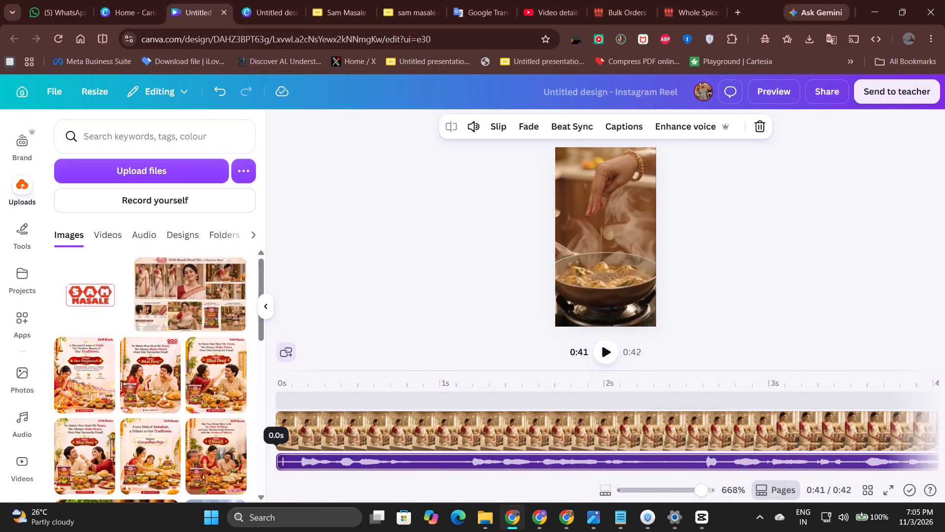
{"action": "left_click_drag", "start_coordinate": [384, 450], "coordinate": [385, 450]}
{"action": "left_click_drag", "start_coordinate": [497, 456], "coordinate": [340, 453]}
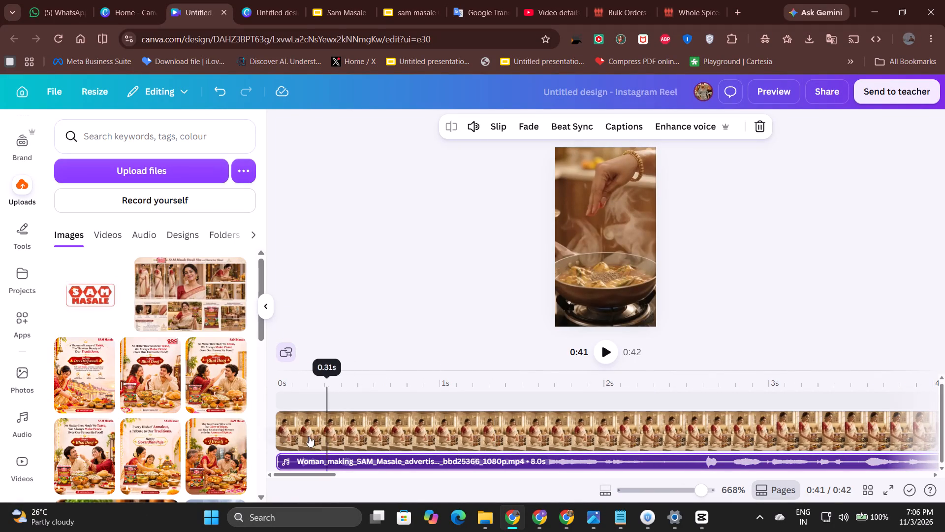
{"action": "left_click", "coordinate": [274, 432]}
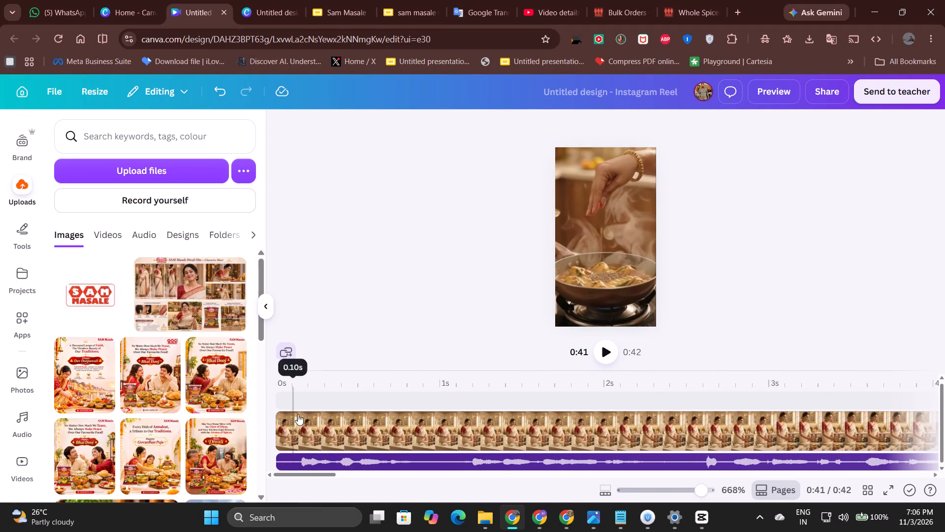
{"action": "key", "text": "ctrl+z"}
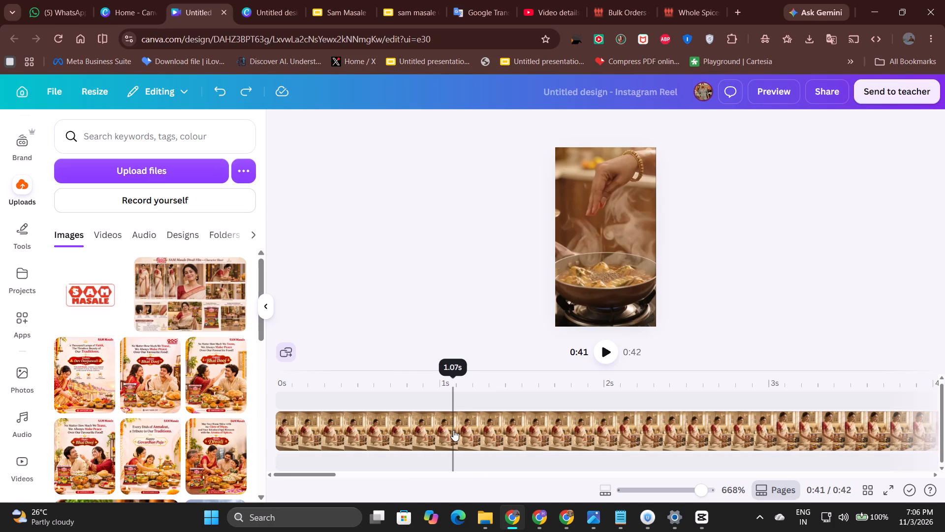
Add a blank 5.0 s page and place it at the very start of the reel, before the first clip.
{"action": "scroll", "coordinate": [563, 436], "scroll_direction": "left", "scroll_amount": 11}
{"action": "scroll", "coordinate": [560, 437], "scroll_direction": "left", "scroll_amount": 12}
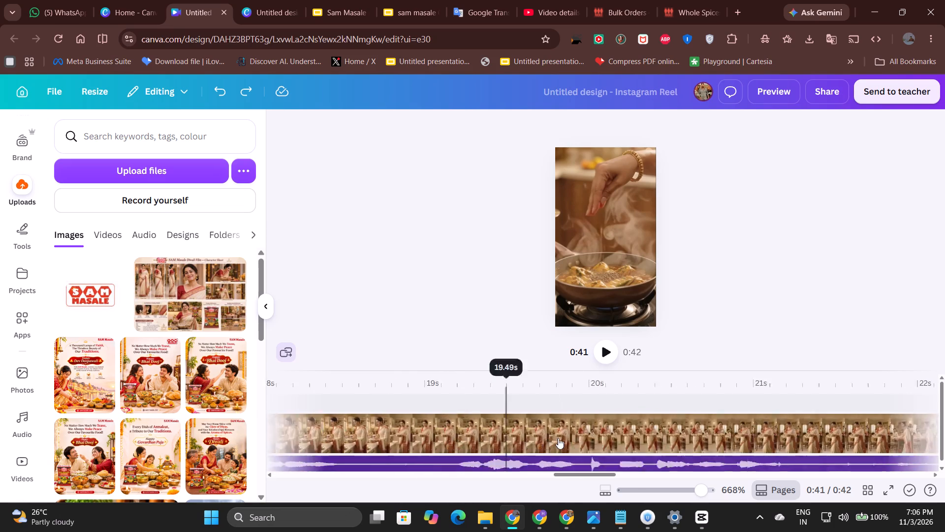
{"action": "scroll", "coordinate": [558, 438], "scroll_direction": "left", "scroll_amount": 16}
{"action": "scroll", "coordinate": [481, 440], "scroll_direction": "left", "scroll_amount": 1}
{"action": "left_click", "coordinate": [914, 428]}
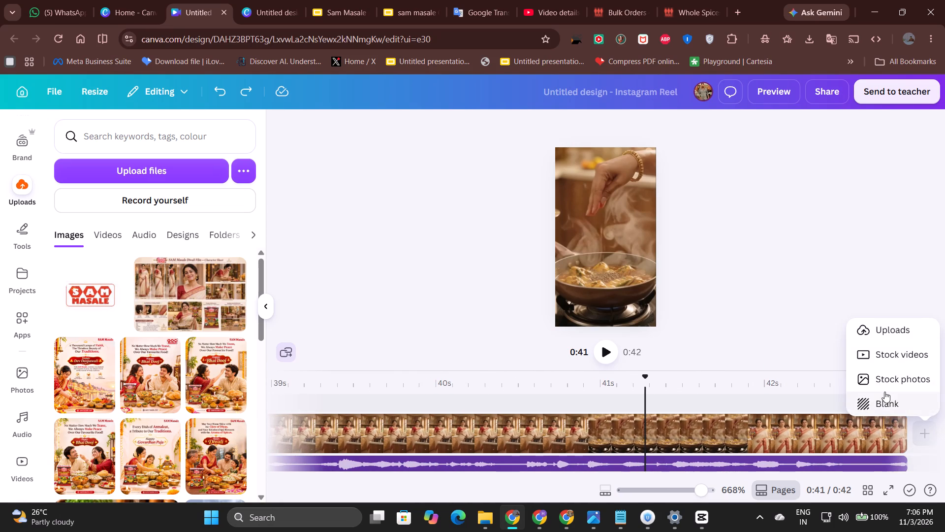
{"action": "left_click", "coordinate": [885, 399]}
{"action": "left_click_drag", "start_coordinate": [916, 428], "coordinate": [279, 445]}
{"action": "scroll", "coordinate": [447, 457], "scroll_direction": "right", "scroll_amount": 20}
{"action": "scroll", "coordinate": [447, 457], "scroll_direction": "right", "scroll_amount": 2}
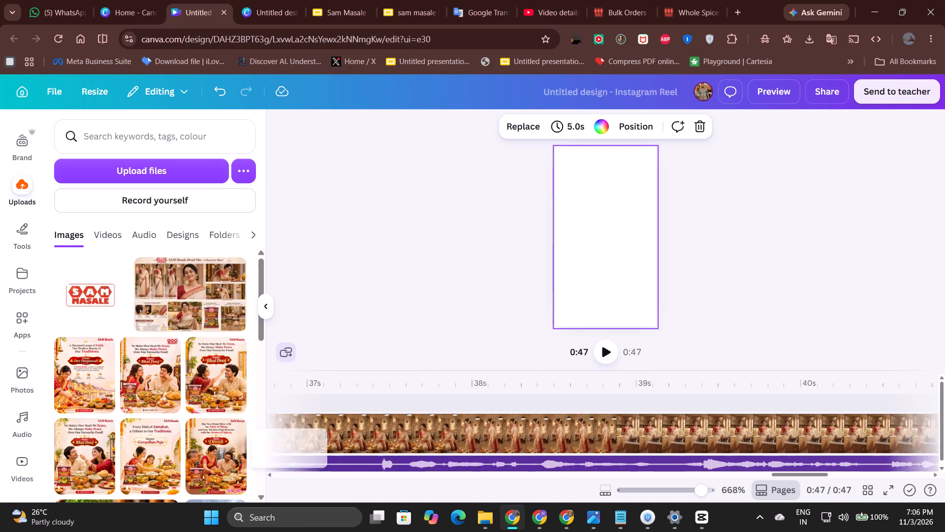
{"action": "left_click_drag", "start_coordinate": [279, 445], "coordinate": [294, 427]}
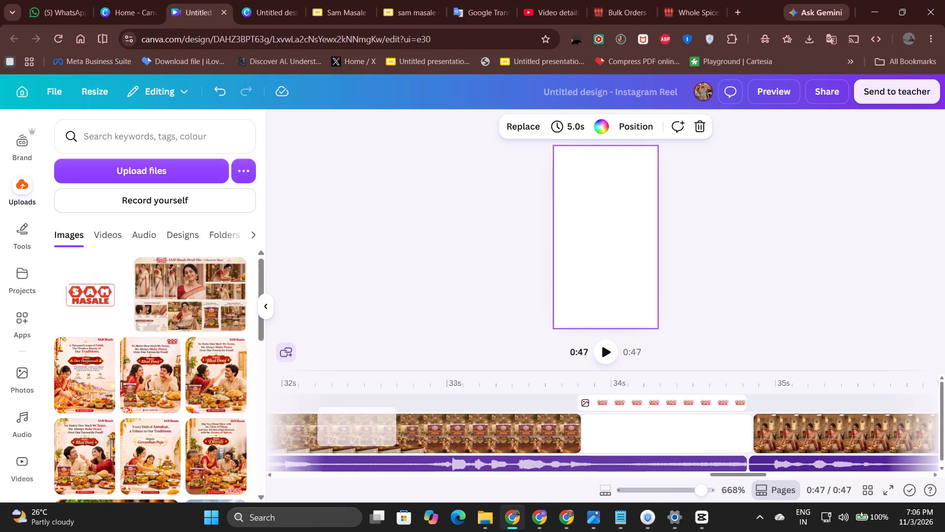
{"action": "left_click_drag", "start_coordinate": [294, 427], "coordinate": [171, 419]}
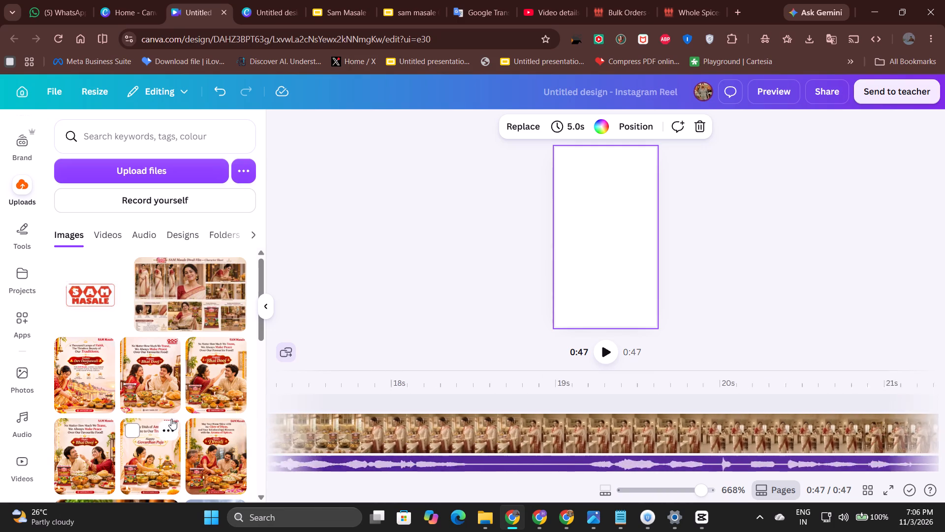
{"action": "left_click_drag", "start_coordinate": [171, 419], "coordinate": [177, 423]}
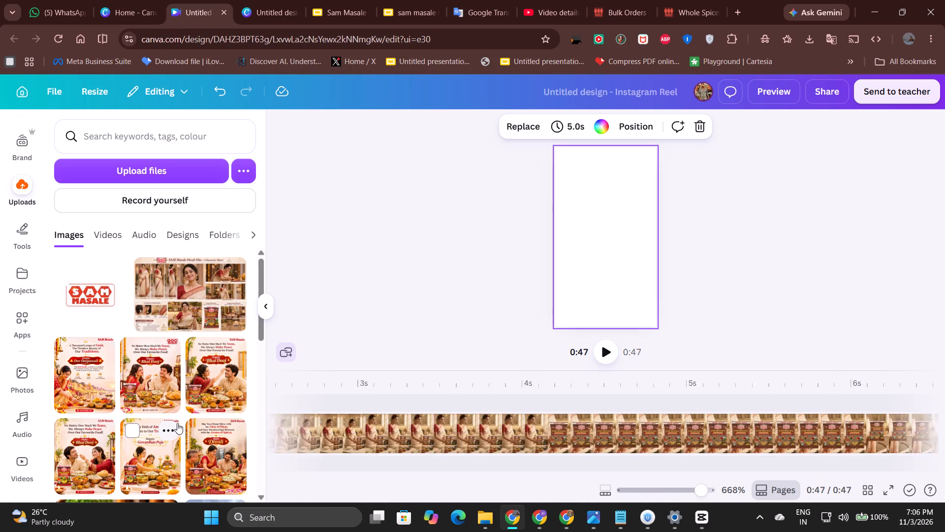
{"action": "left_click_drag", "start_coordinate": [177, 423], "coordinate": [287, 429]}
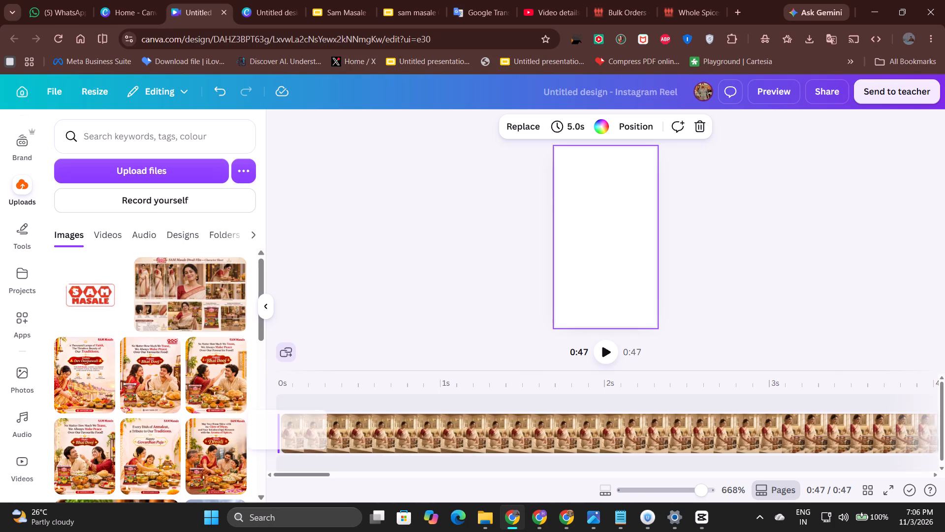
{"action": "left_click_drag", "start_coordinate": [287, 429], "coordinate": [288, 428]}
Play the reel from the end of the logo page at about 39 s to about 41 s.
{"action": "left_click", "coordinate": [689, 487]}
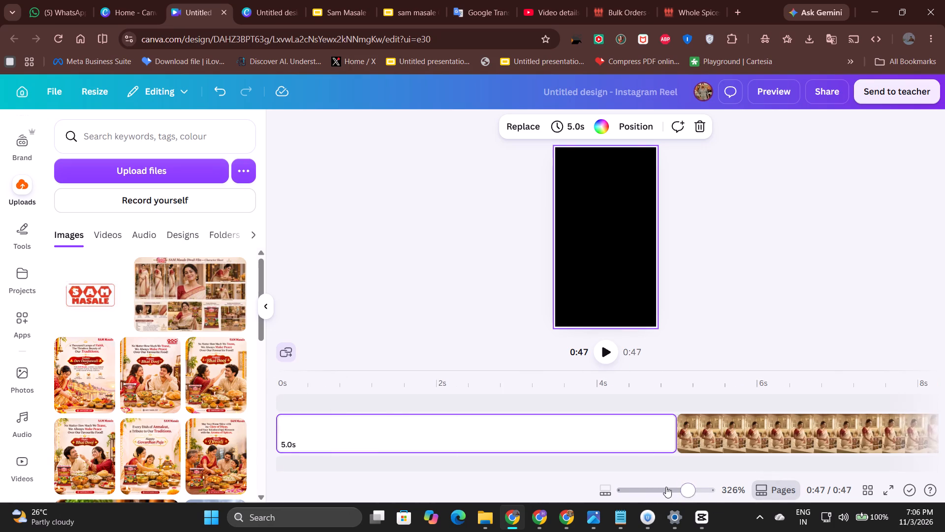
{"action": "left_click", "coordinate": [666, 487]}
{"action": "left_click", "coordinate": [658, 487]}
{"action": "left_click", "coordinate": [649, 486]}
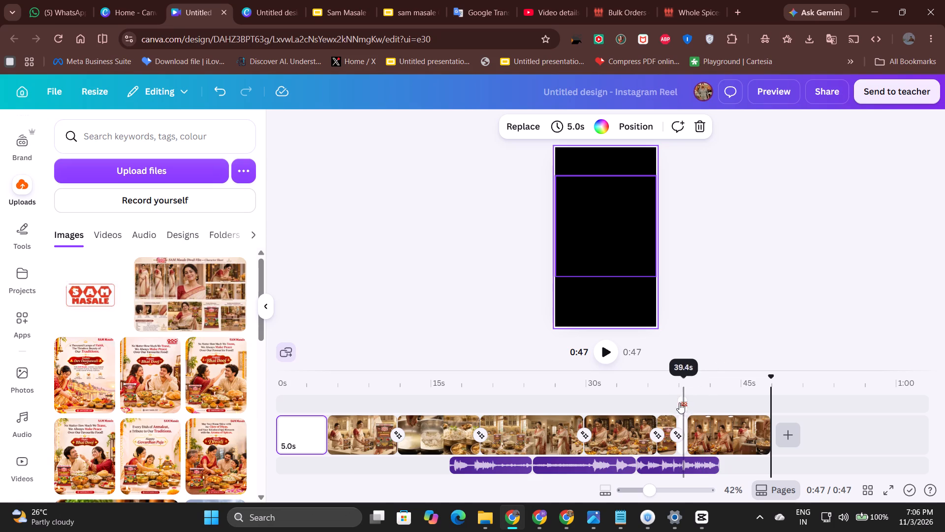
{"action": "left_click", "coordinate": [688, 395]}
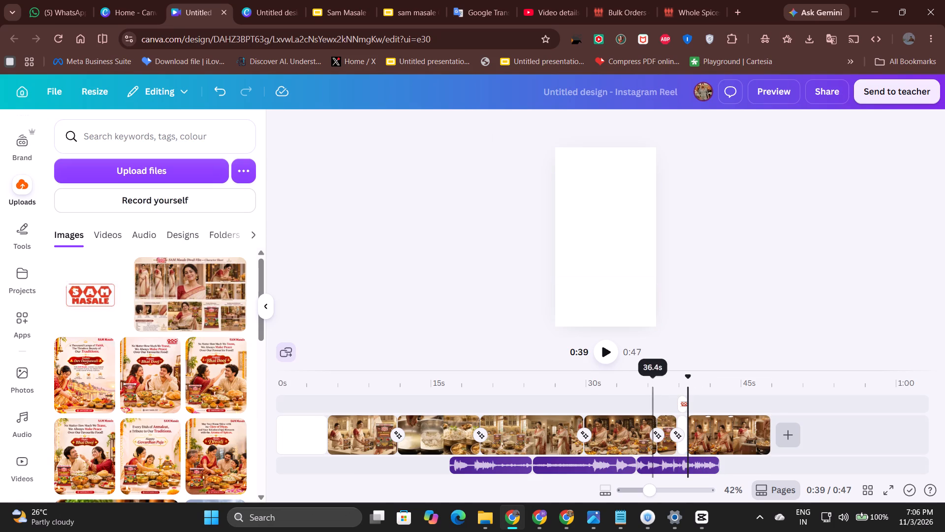
{"action": "left_click", "coordinate": [606, 357]}
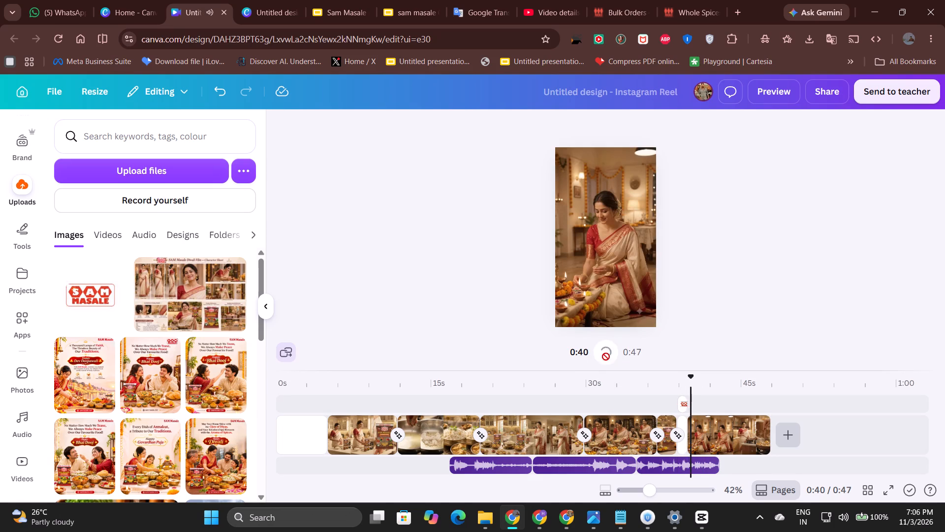
{"action": "left_click", "coordinate": [606, 357]}
{"action": "left_click", "coordinate": [606, 357]}
{"action": "left_click", "coordinate": [606, 357]}
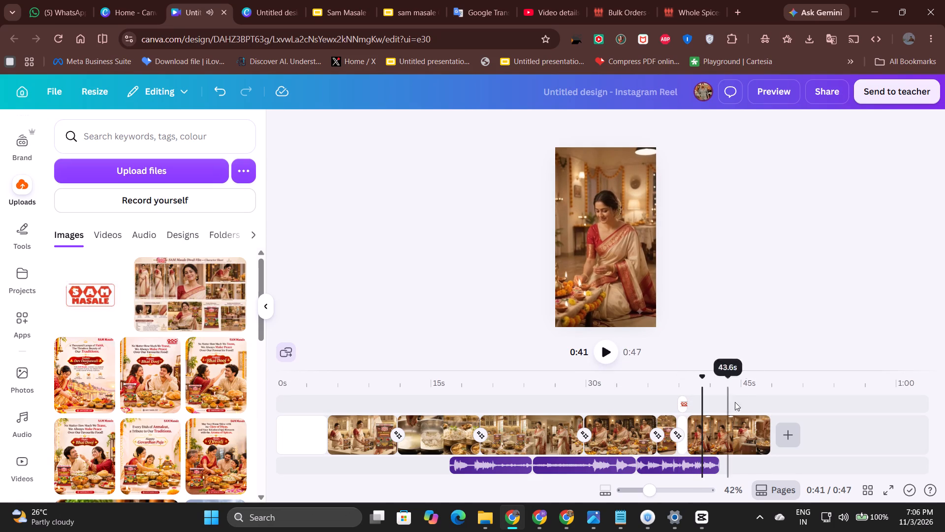
Extract the leftover clip's audio again and place it at the start of the reel, beginning under the blank page.
{"action": "left_click", "coordinate": [748, 422]}
{"action": "left_click", "coordinate": [577, 127]}
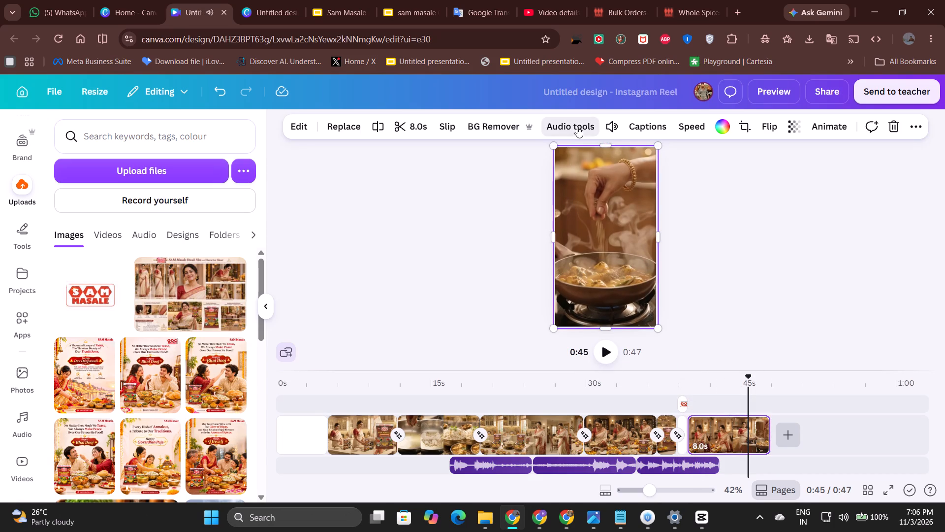
{"action": "left_click", "coordinate": [629, 163]}
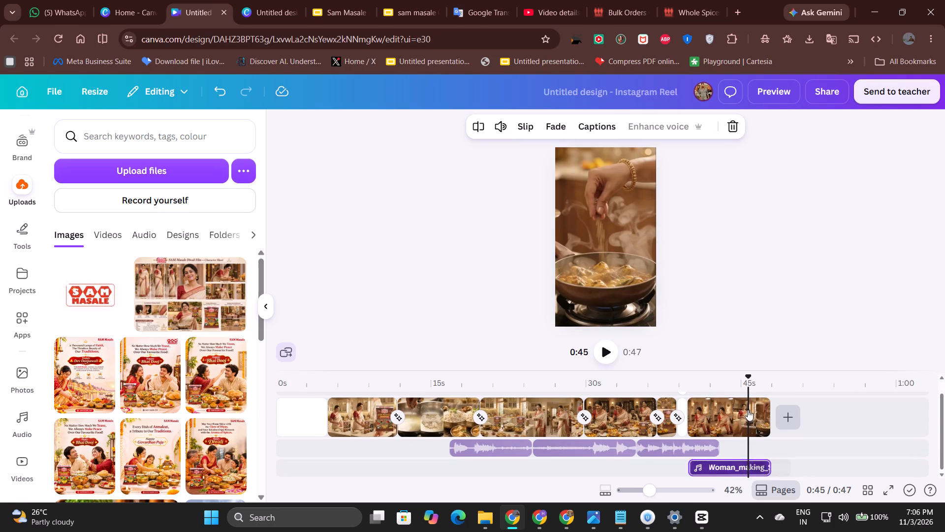
{"action": "left_click_drag", "start_coordinate": [716, 463], "coordinate": [306, 432]}
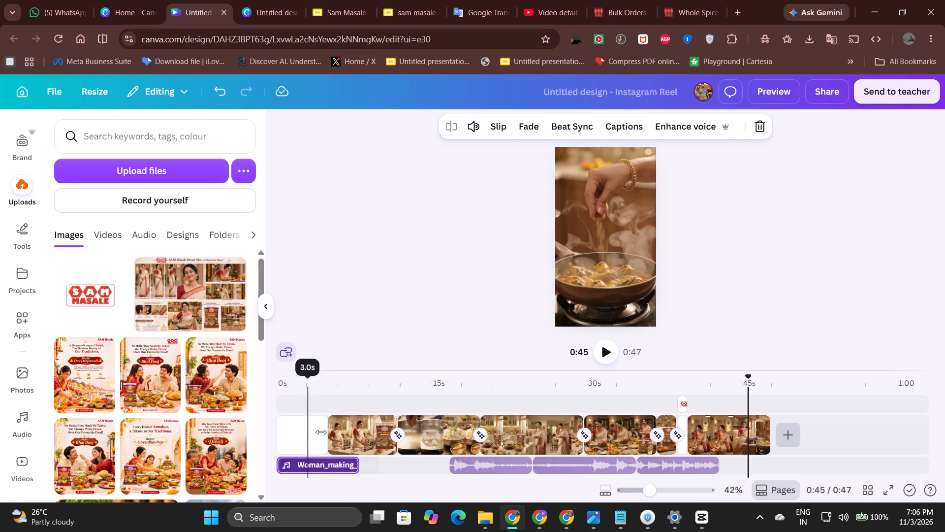
Extend the leftover clip at the end of the reel to 9.9 s.
{"action": "left_click", "coordinate": [736, 435]}
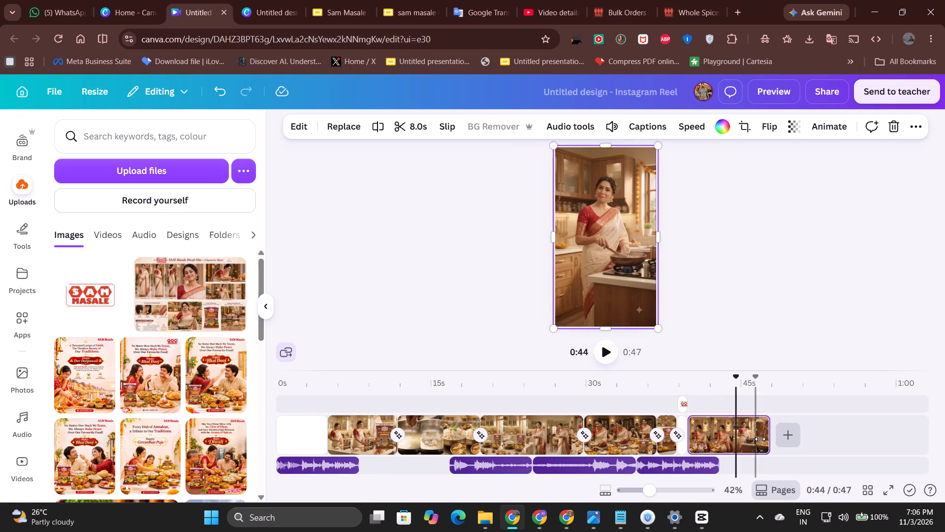
{"action": "left_click_drag", "start_coordinate": [761, 439], "coordinate": [944, 420]}
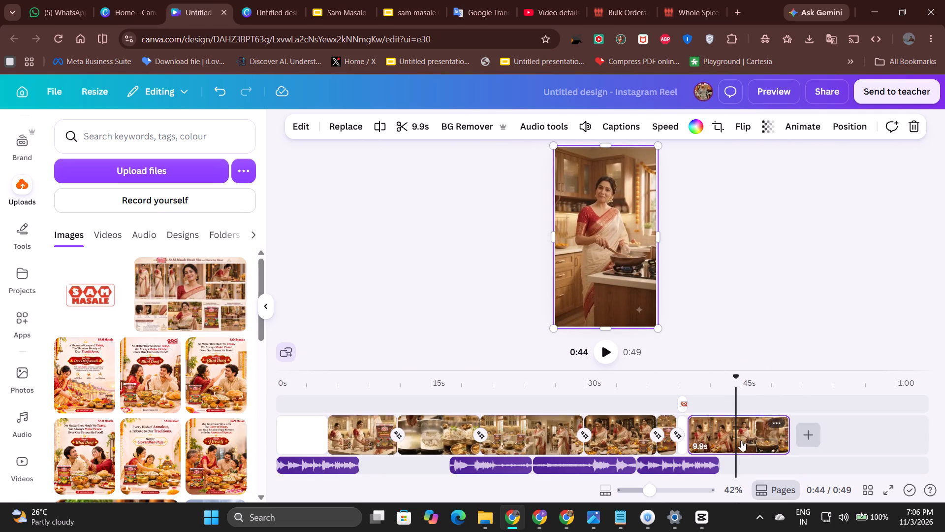
Play the change from the logo page to the leftover clip, from about 39.6 s to 40 s.
{"action": "left_click_drag", "start_coordinate": [650, 494], "coordinate": [674, 495]}
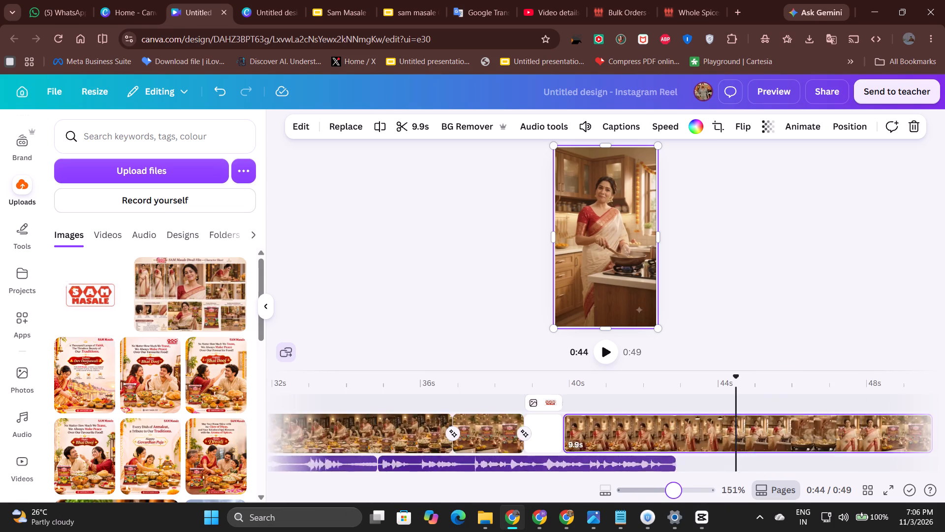
{"action": "left_click_drag", "start_coordinate": [674, 495], "coordinate": [728, 499]}
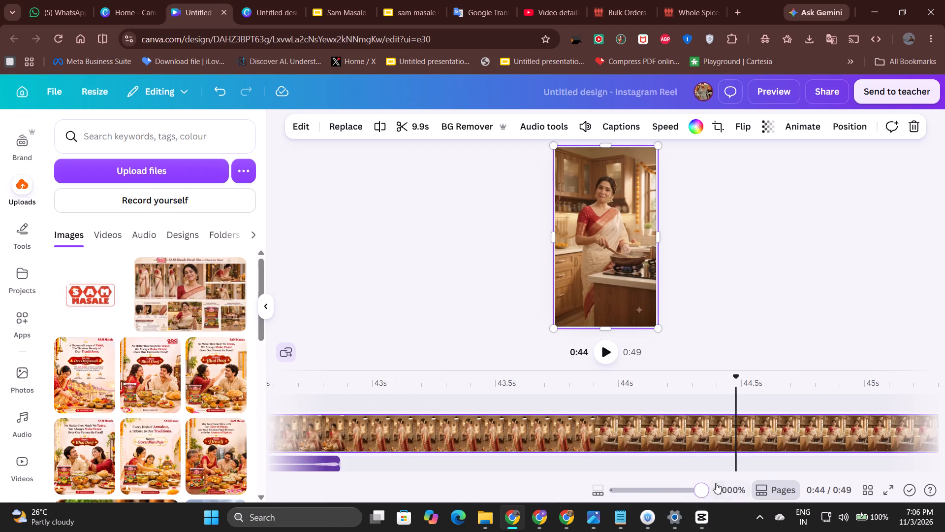
{"action": "scroll", "coordinate": [656, 452], "scroll_direction": "left", "scroll_amount": 5}
{"action": "scroll", "coordinate": [551, 432], "scroll_direction": "right", "scroll_amount": 6}
{"action": "scroll", "coordinate": [457, 436], "scroll_direction": "right", "scroll_amount": 2}
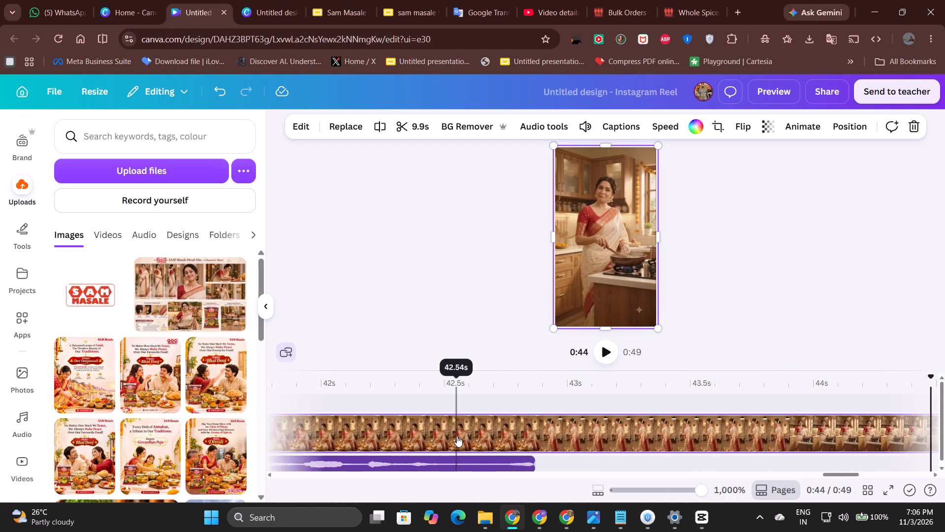
{"action": "scroll", "coordinate": [457, 436], "scroll_direction": "right", "scroll_amount": 3}
{"action": "scroll", "coordinate": [518, 417], "scroll_direction": "left", "scroll_amount": 11}
{"action": "scroll", "coordinate": [559, 404], "scroll_direction": "right", "scroll_amount": 11}
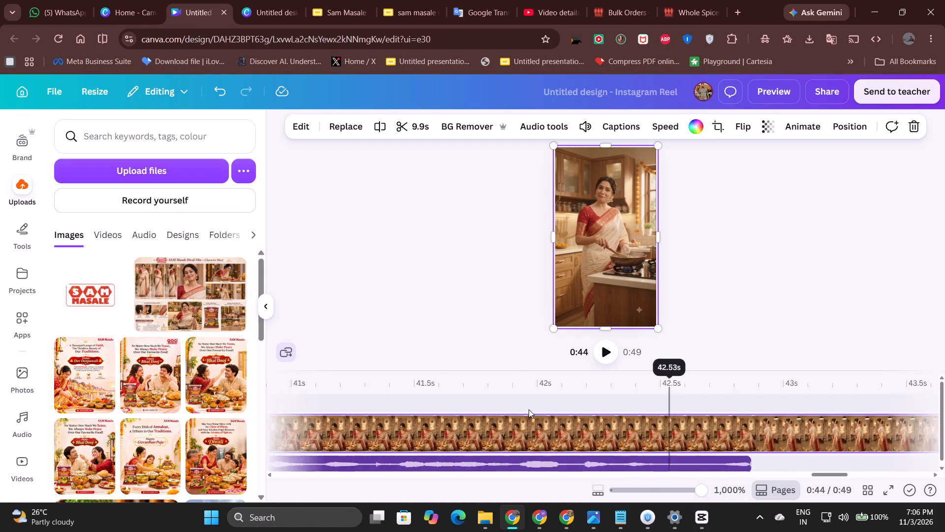
{"action": "scroll", "coordinate": [529, 409], "scroll_direction": "right", "scroll_amount": 5}
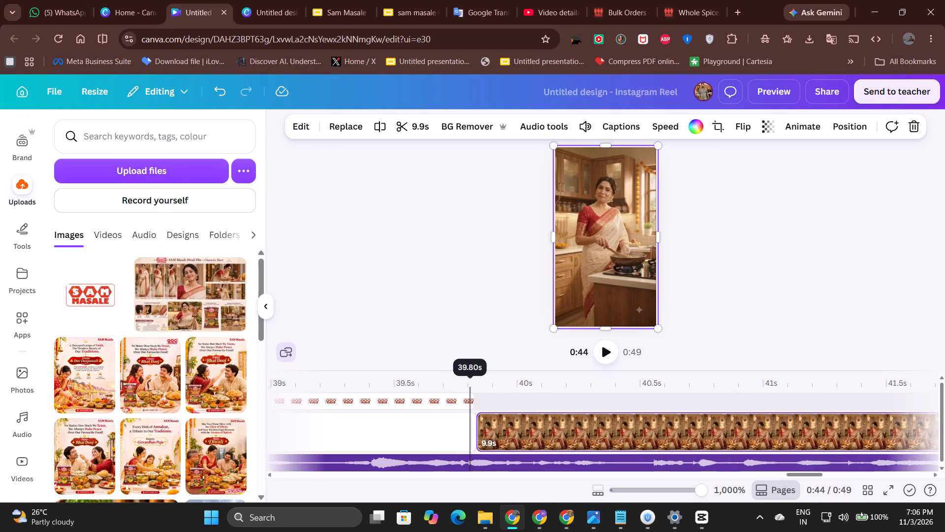
{"action": "left_click", "coordinate": [477, 384]}
{"action": "scroll", "coordinate": [477, 384], "scroll_direction": "right", "scroll_amount": 1}
{"action": "left_click", "coordinate": [426, 388]}
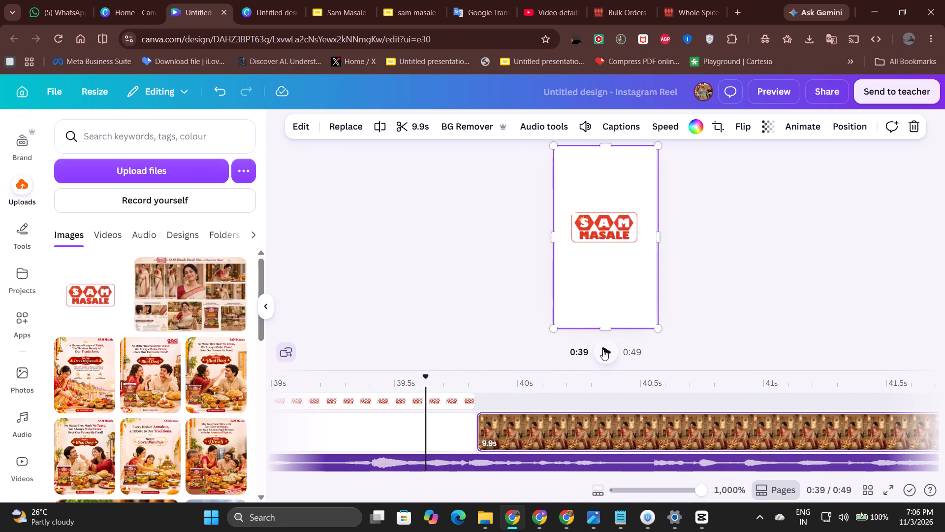
{"action": "left_click", "coordinate": [603, 349]}
{"action": "left_click", "coordinate": [611, 349]}
{"action": "scroll", "coordinate": [358, 418], "scroll_direction": "right", "scroll_amount": 5}
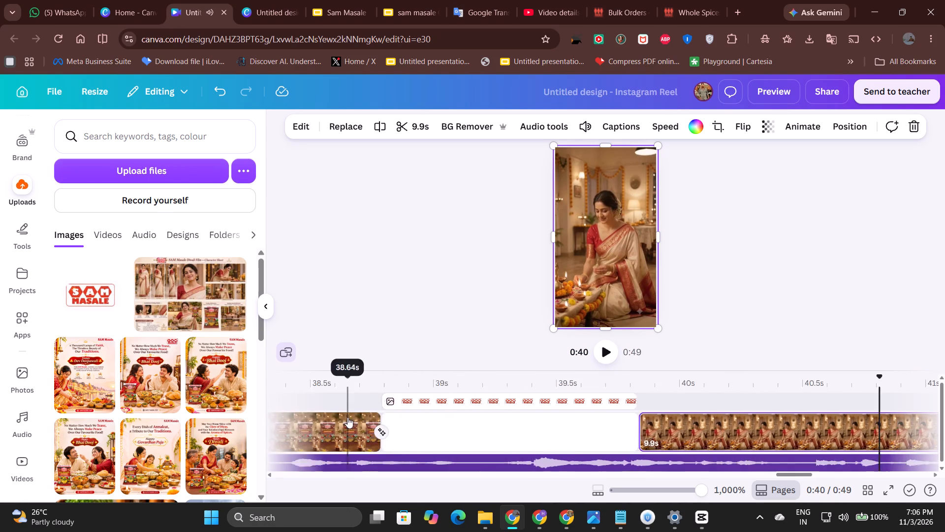
Play the reel from about 38 s, before the logo page, to about 41 s in the leftover clip.
{"action": "scroll", "coordinate": [347, 417], "scroll_direction": "right", "scroll_amount": 1}
{"action": "scroll", "coordinate": [401, 399], "scroll_direction": "left", "scroll_amount": 1}
{"action": "left_click", "coordinate": [493, 372]}
{"action": "left_click", "coordinate": [484, 373]}
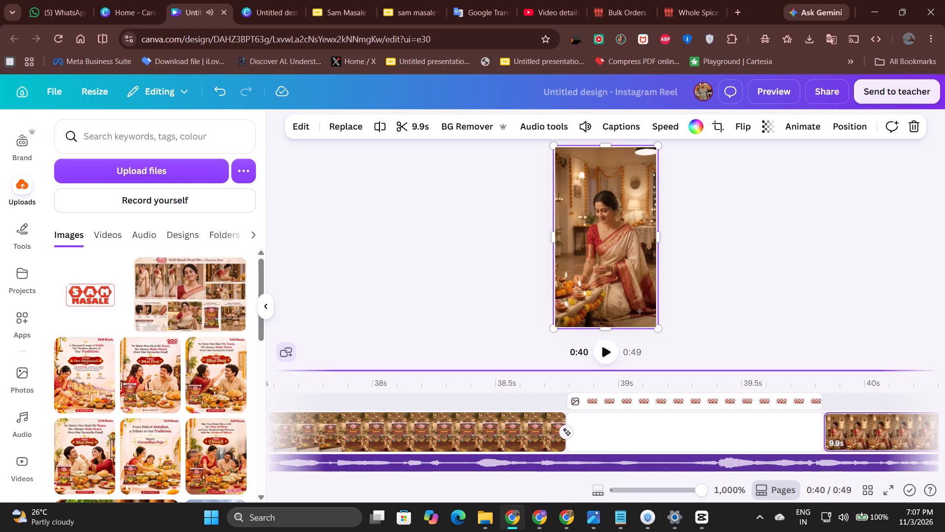
{"action": "left_click", "coordinate": [485, 399]}
{"action": "left_click", "coordinate": [600, 353]}
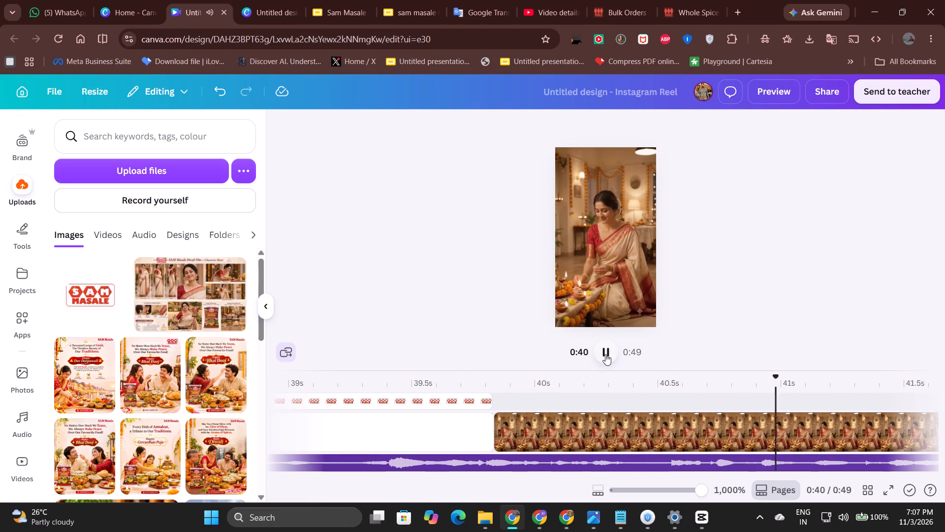
Play the reel's ending from about 35 s, past the logo page, to about 40 s.
{"action": "left_click", "coordinate": [687, 486]}
{"action": "left_click", "coordinate": [441, 401]}
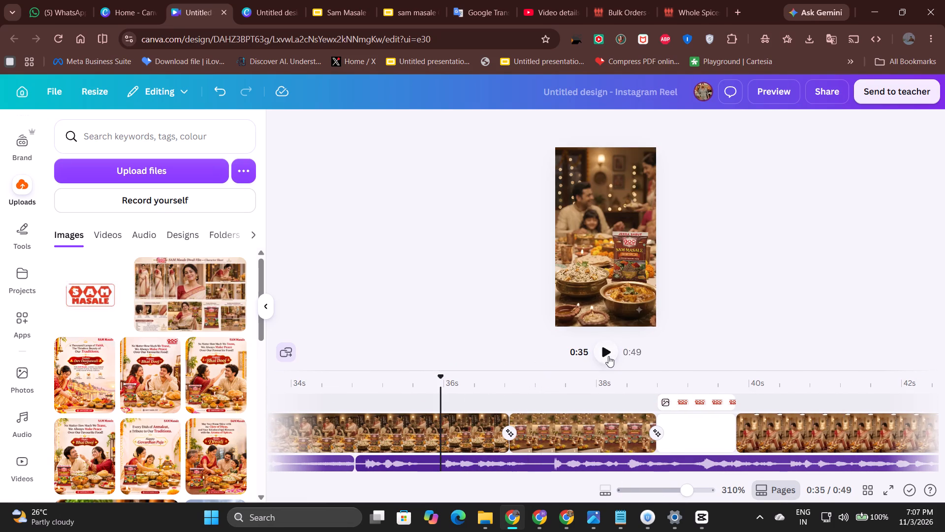
{"action": "left_click", "coordinate": [608, 356]}
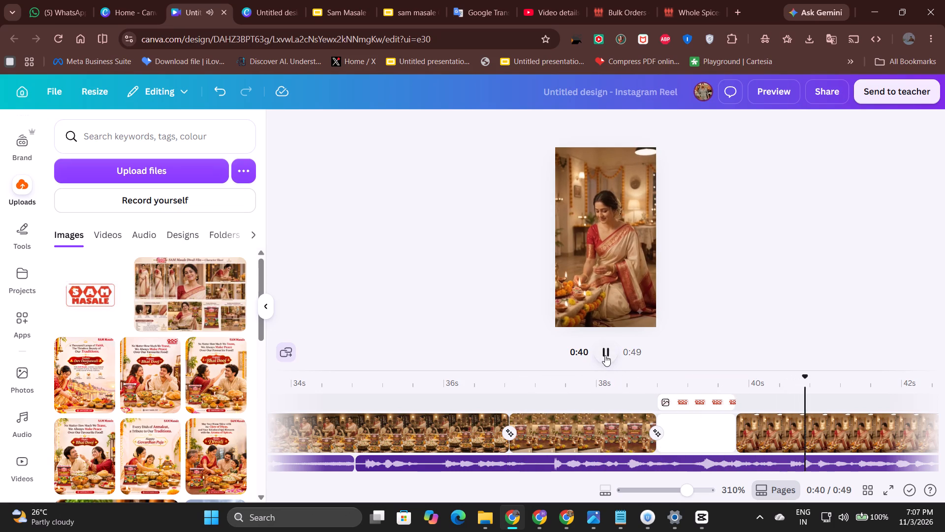
Undo the most recent edits, including the extension of the leftover clip at the end of the reel.
{"action": "key", "text": "ctrl+z"}
{"action": "key", "text": "ctrl+z"}
{"action": "key", "text": "ctrl+z"}
{"action": "key", "text": "ctrl+z"}
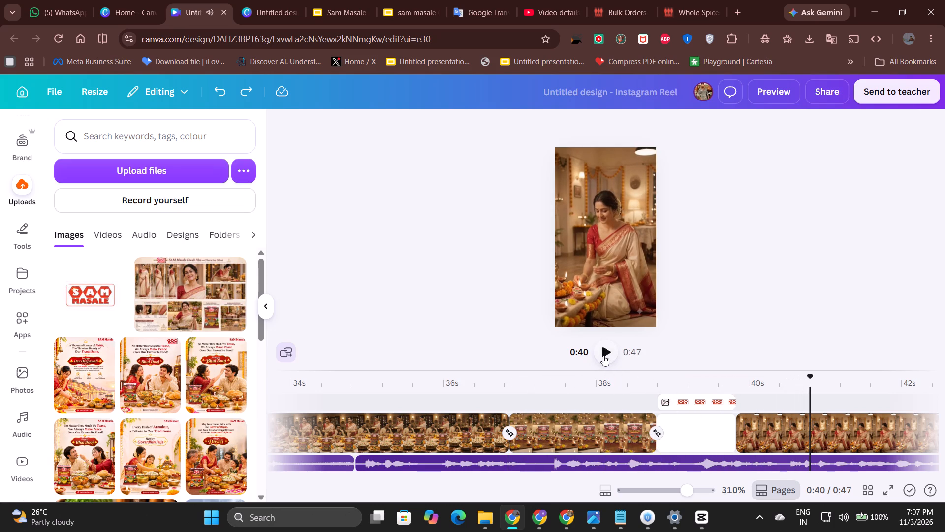
{"action": "triple_click", "coordinate": [223, 91]}
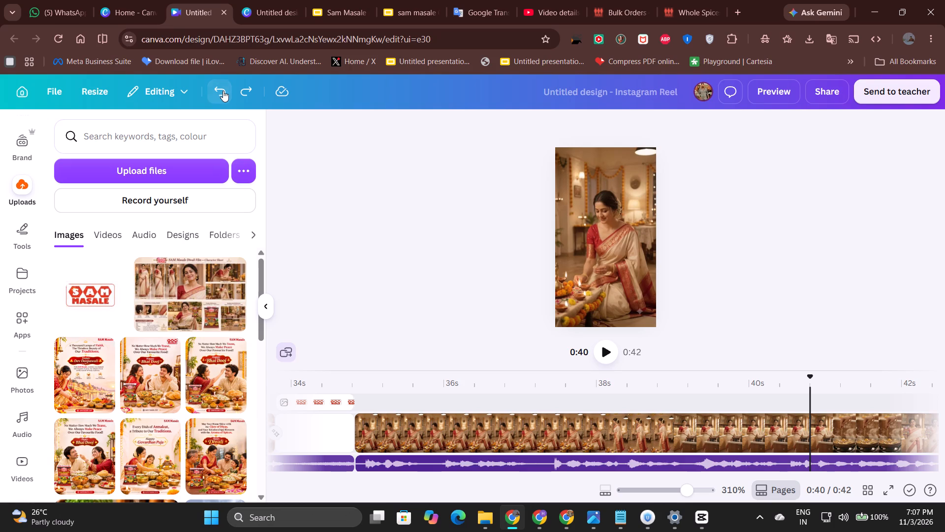
Undo the recent edits until the separate 3.9 s blank page is back before the leftover clip, keeping its logo removed.
{"action": "double_click", "coordinate": [223, 91]}
{"action": "left_click", "coordinate": [223, 90]}
{"action": "left_click", "coordinate": [223, 90]}
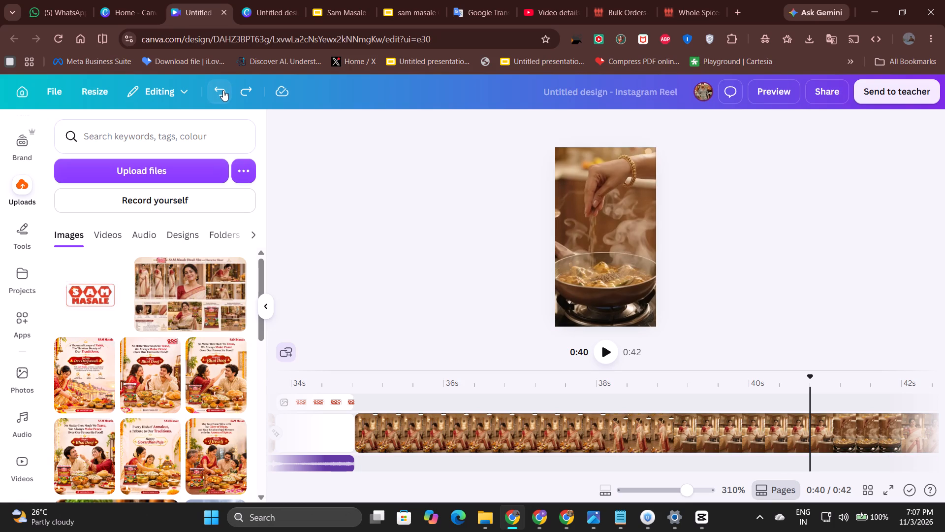
{"action": "left_click", "coordinate": [223, 90]}
{"action": "left_click", "coordinate": [223, 90]}
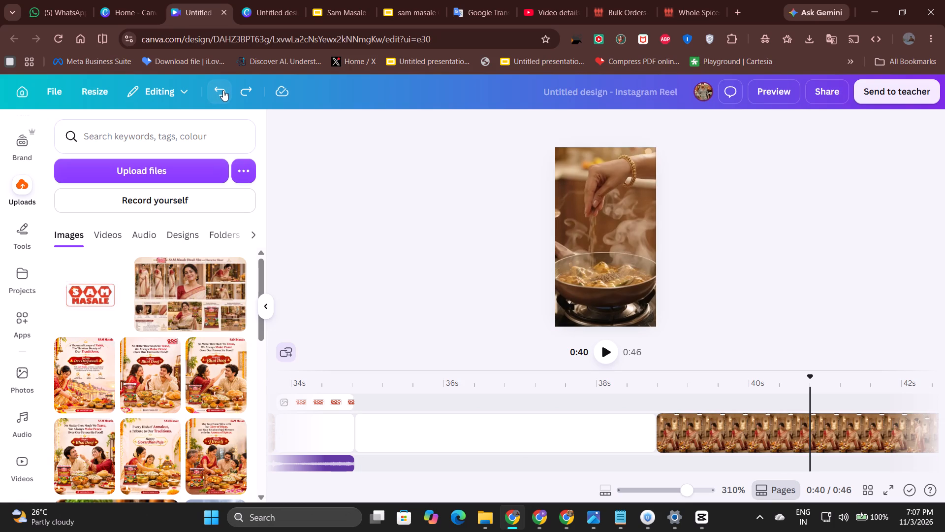
{"action": "left_click", "coordinate": [223, 90]}
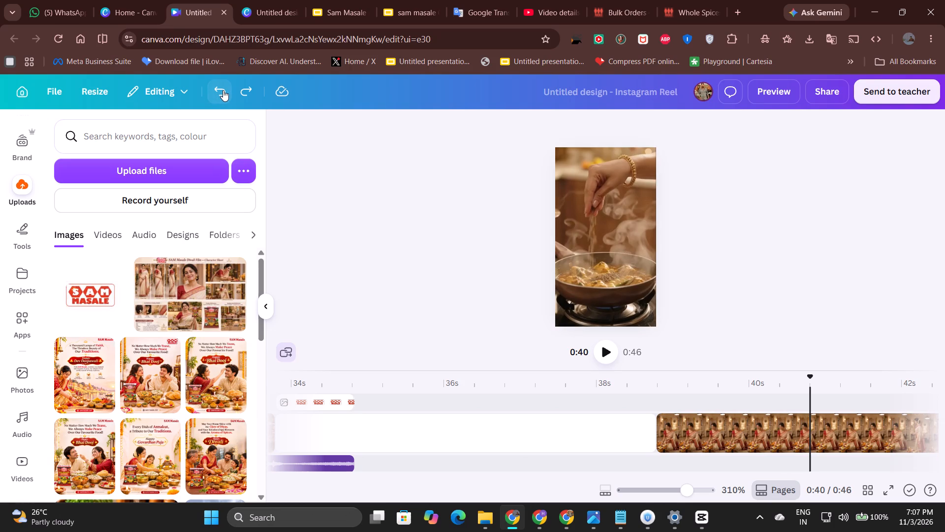
{"action": "left_click", "coordinate": [223, 90]}
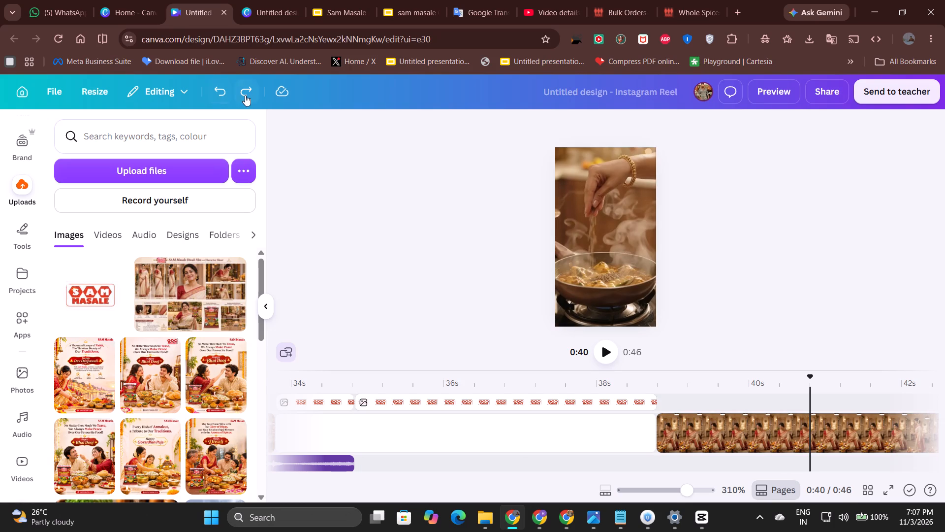
{"action": "left_click", "coordinate": [248, 90]}
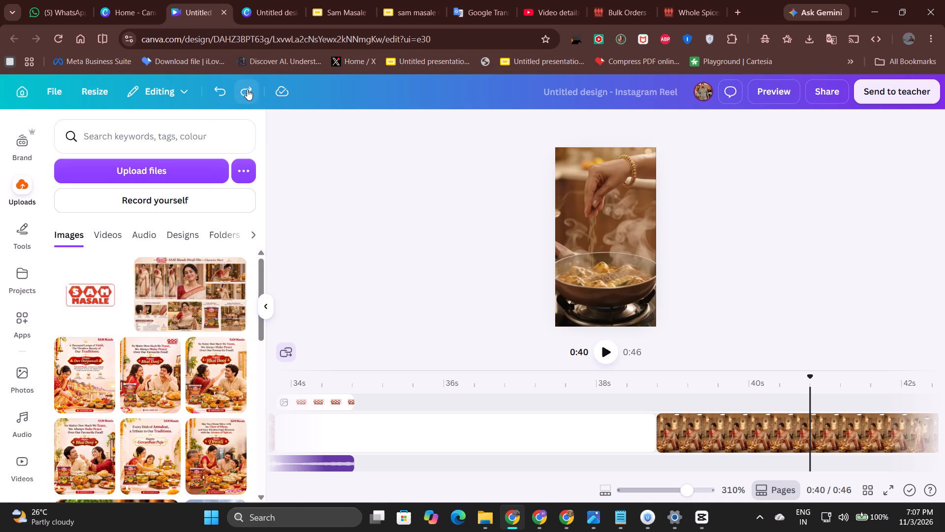
{"action": "left_click", "coordinate": [247, 89]}
Move the 3.9 s blank page from before the leftover clip to the very start of the reel.
{"action": "left_click", "coordinate": [756, 429]}
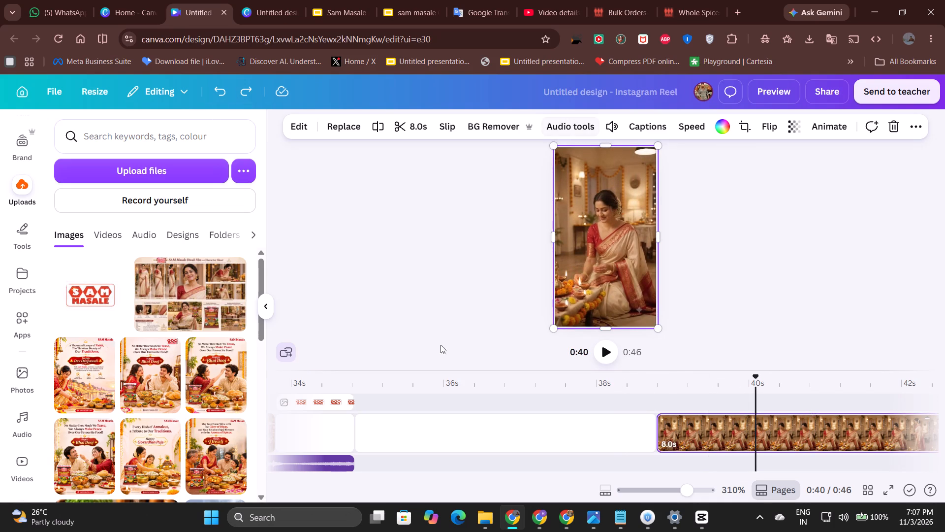
{"action": "left_click", "coordinate": [519, 416]}
{"action": "left_click", "coordinate": [666, 497]}
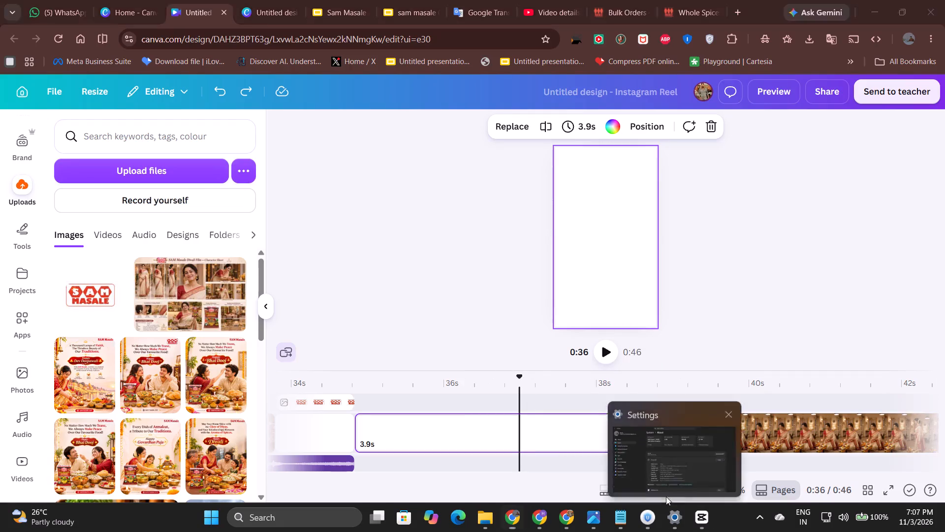
{"action": "left_click", "coordinate": [944, 0]}
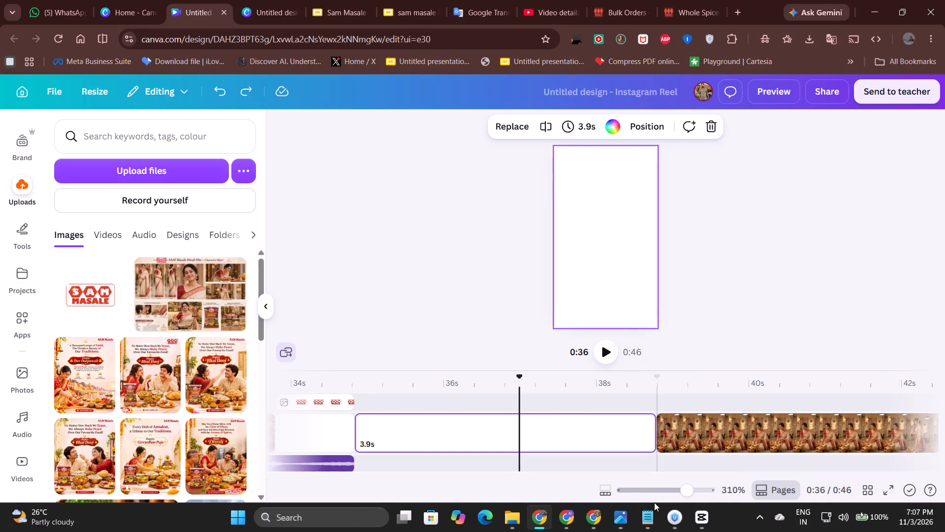
{"action": "left_click", "coordinate": [658, 489]}
{"action": "left_click_drag", "start_coordinate": [722, 429], "coordinate": [723, 446]}
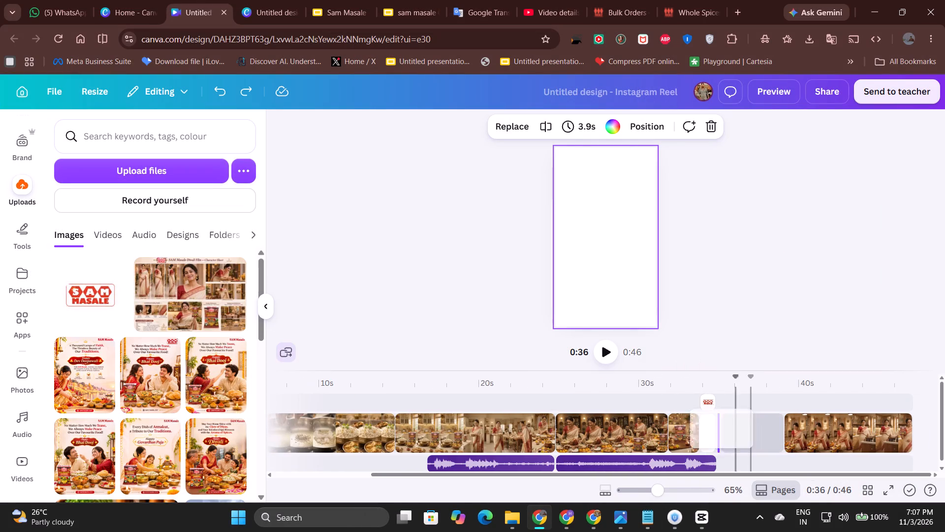
{"action": "left_click_drag", "start_coordinate": [723, 446], "coordinate": [291, 425]}
{"action": "scroll", "coordinate": [690, 411], "scroll_direction": "left", "scroll_amount": 6}
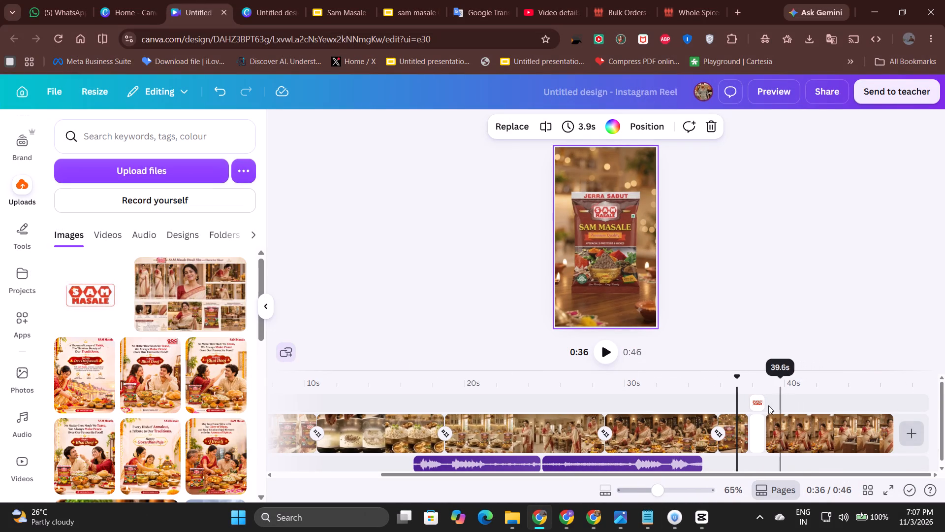
Check the frames of the 8.0 s leftover clip at the end of the reel and extract its audio.
{"action": "left_click", "coordinate": [767, 404]}
{"action": "left_click", "coordinate": [785, 406]}
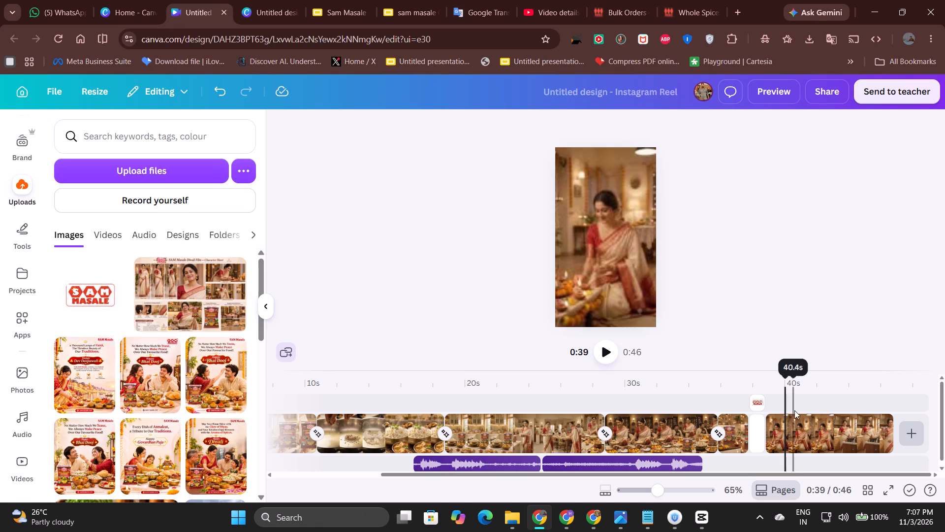
{"action": "left_click", "coordinate": [806, 410]}
{"action": "left_click", "coordinate": [833, 407]}
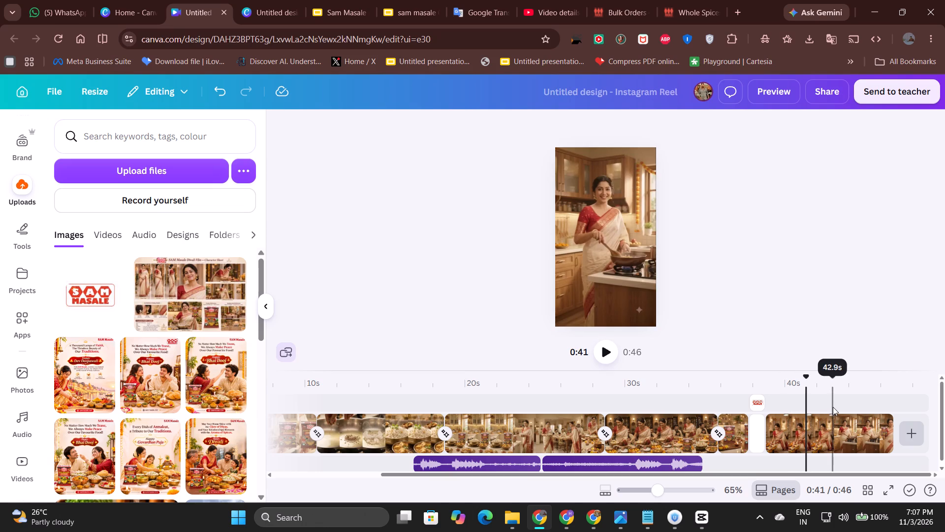
{"action": "key", "text": "Right"}
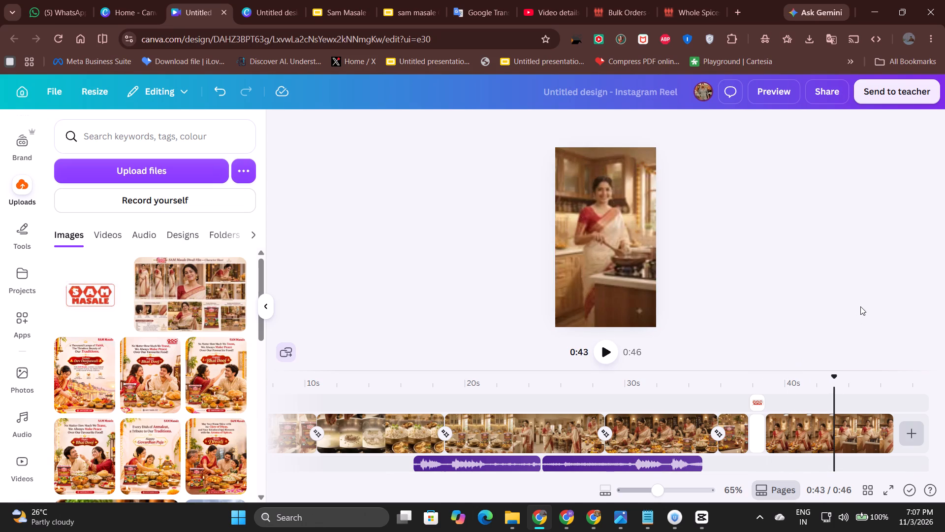
{"action": "key", "text": "Right"}
{"action": "left_click", "coordinate": [849, 434]}
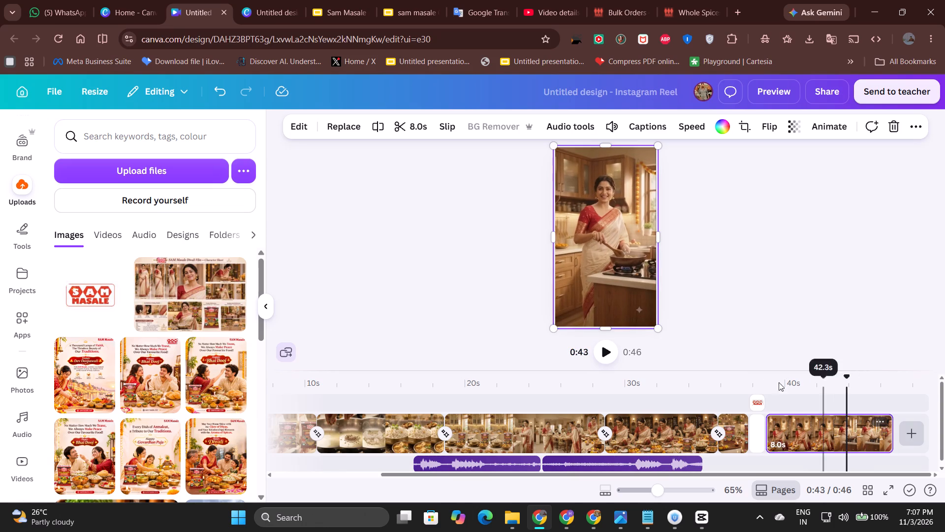
{"action": "left_click", "coordinate": [586, 122]}
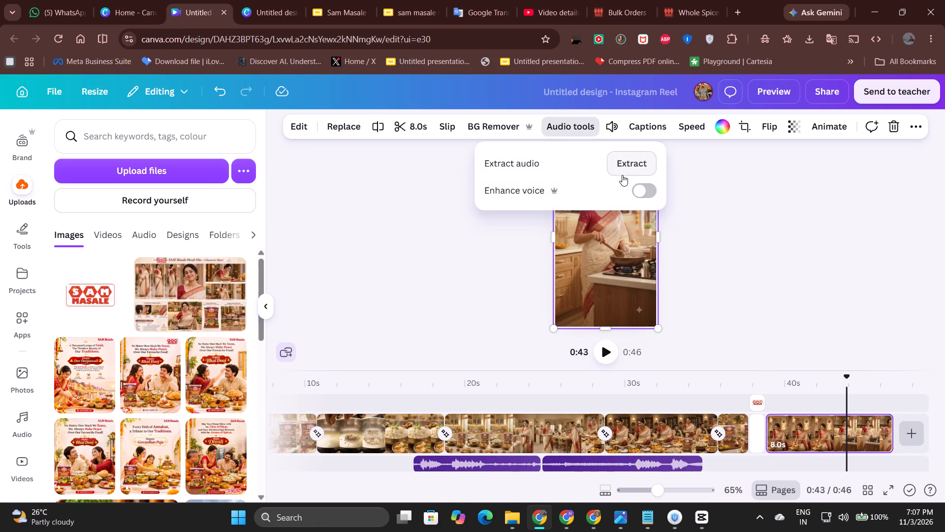
{"action": "left_click", "coordinate": [622, 168]}
Move the audio extracted from the leftover clip to 0 s, at the start of the reel.
{"action": "scroll", "coordinate": [816, 429], "scroll_direction": "down", "scroll_amount": 1}
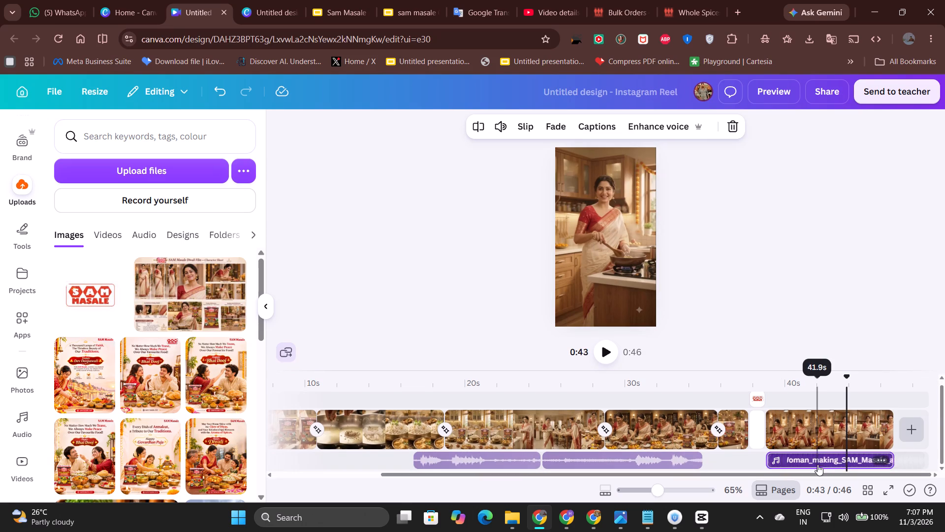
{"action": "left_click_drag", "start_coordinate": [817, 457], "coordinate": [185, 474]}
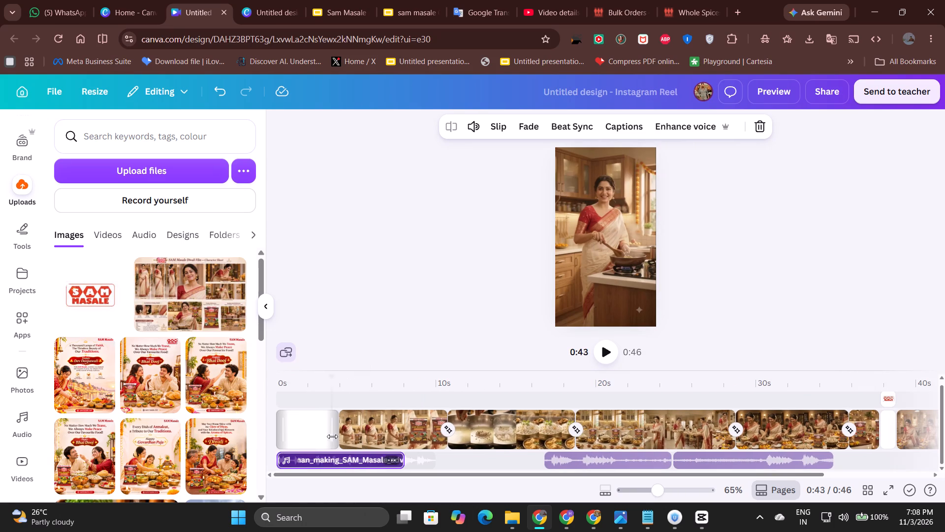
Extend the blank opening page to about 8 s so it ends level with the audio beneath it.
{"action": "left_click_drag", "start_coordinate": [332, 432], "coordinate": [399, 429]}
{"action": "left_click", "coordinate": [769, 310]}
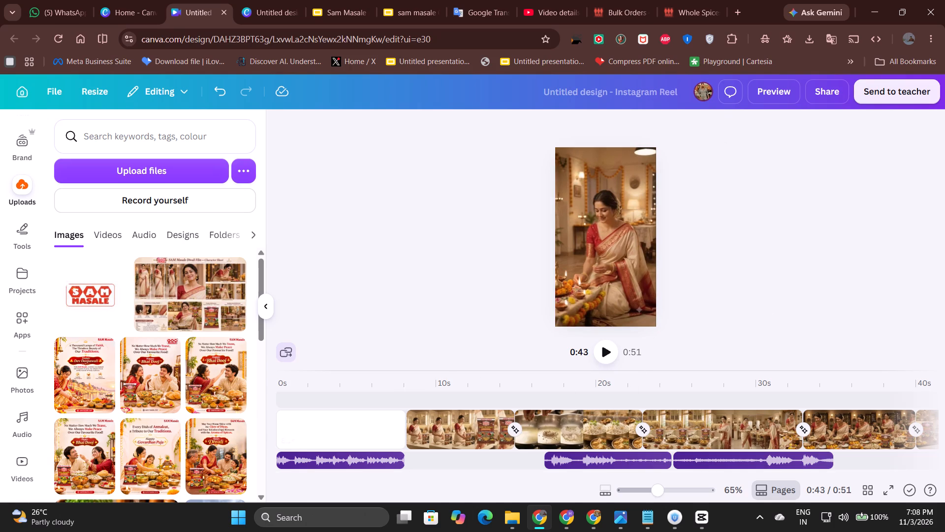
Play the leftover clip after the logo page, from about 43 s to 45 s.
{"action": "scroll", "coordinate": [618, 442], "scroll_direction": "left", "scroll_amount": 5}
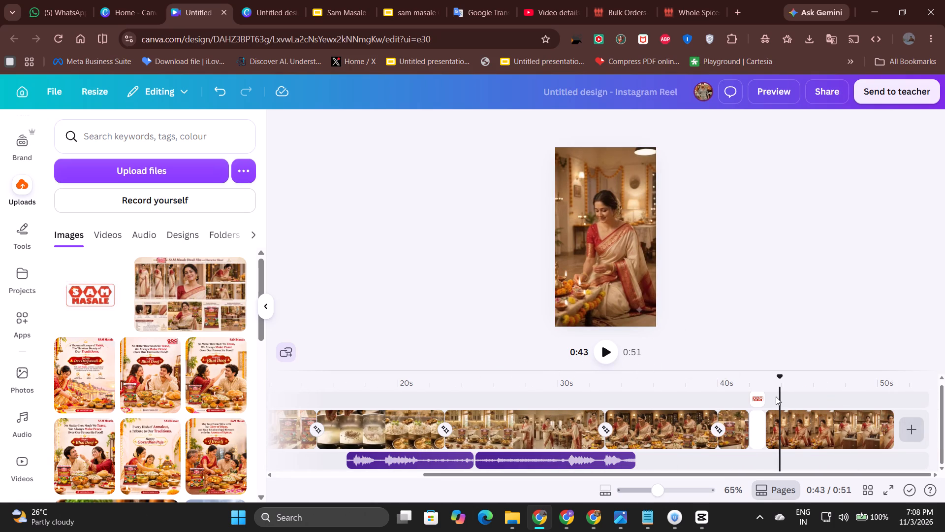
{"action": "left_click", "coordinate": [767, 388]}
{"action": "left_click", "coordinate": [600, 360]}
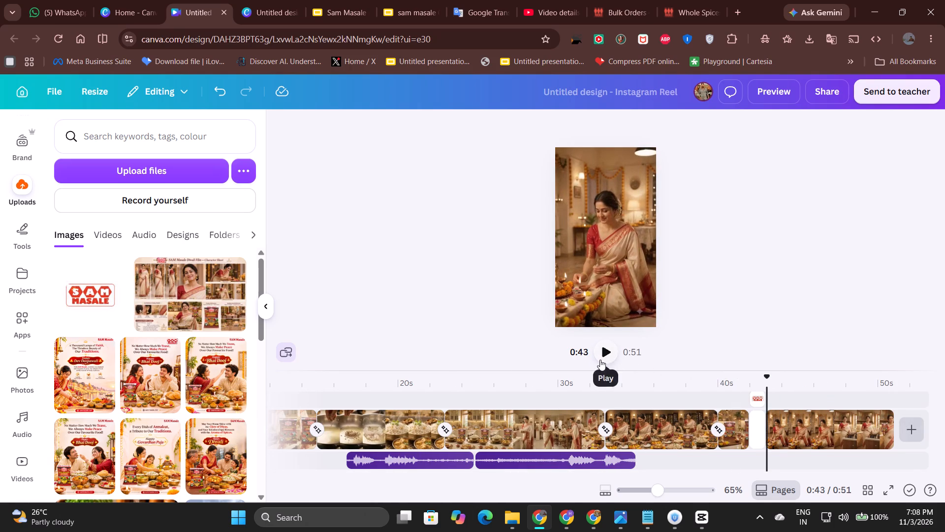
{"action": "left_click", "coordinate": [604, 357]}
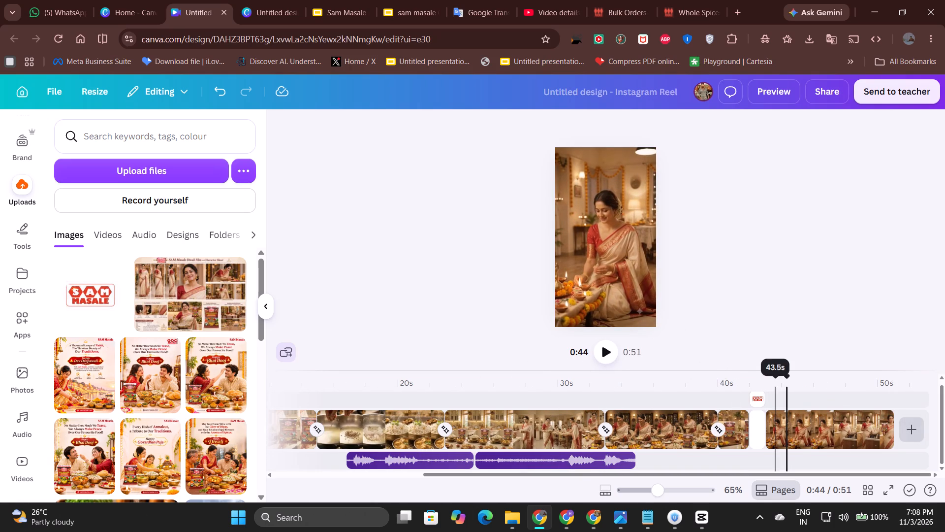
{"action": "left_click", "coordinate": [765, 388]}
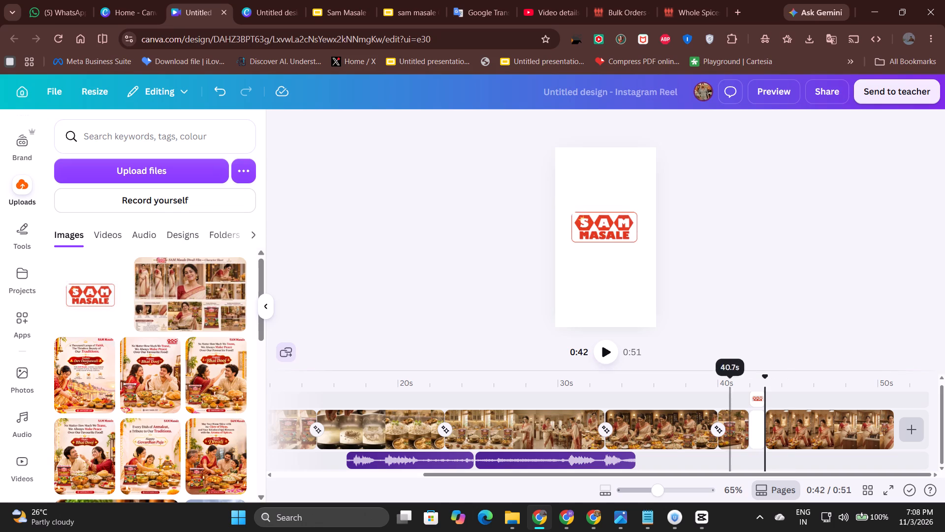
{"action": "left_click", "coordinate": [607, 357]}
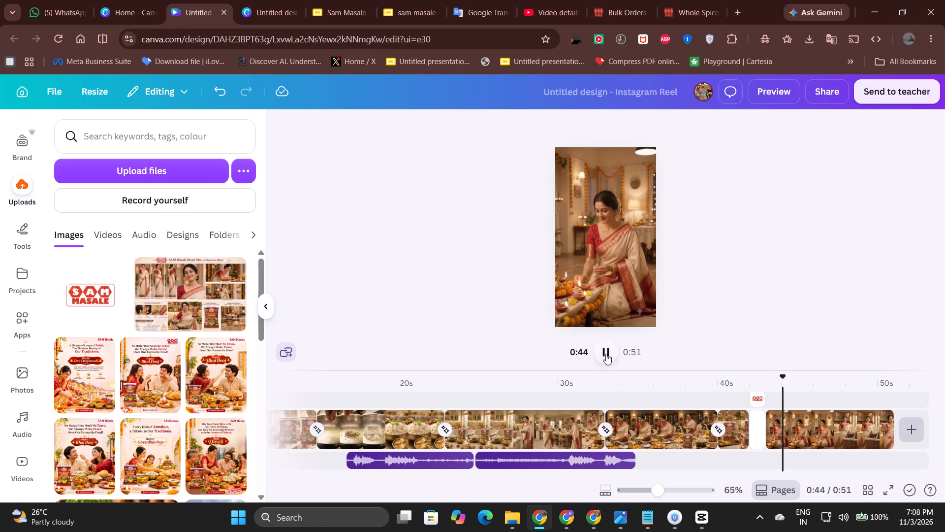
{"action": "left_click", "coordinate": [606, 354]}
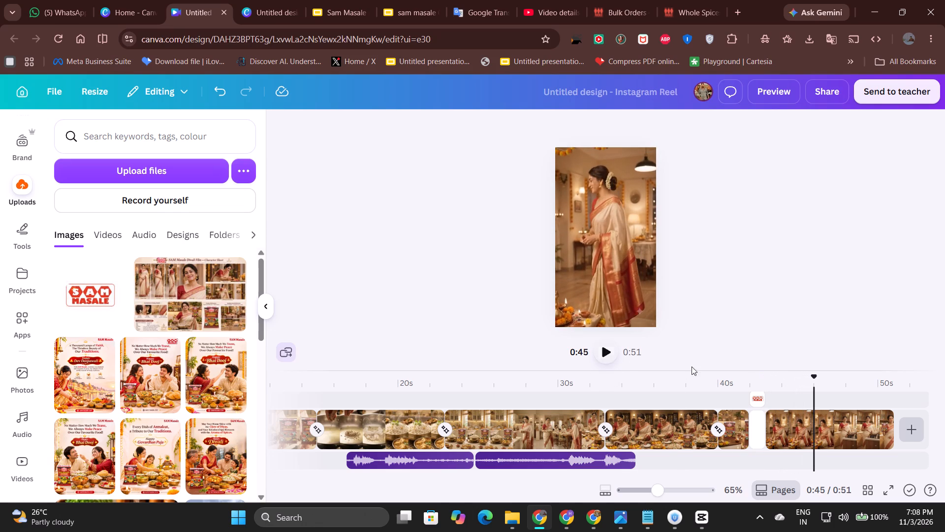
Unmute the 8.0 s leftover clip at the end of the reel.
{"action": "left_click", "coordinate": [828, 431]}
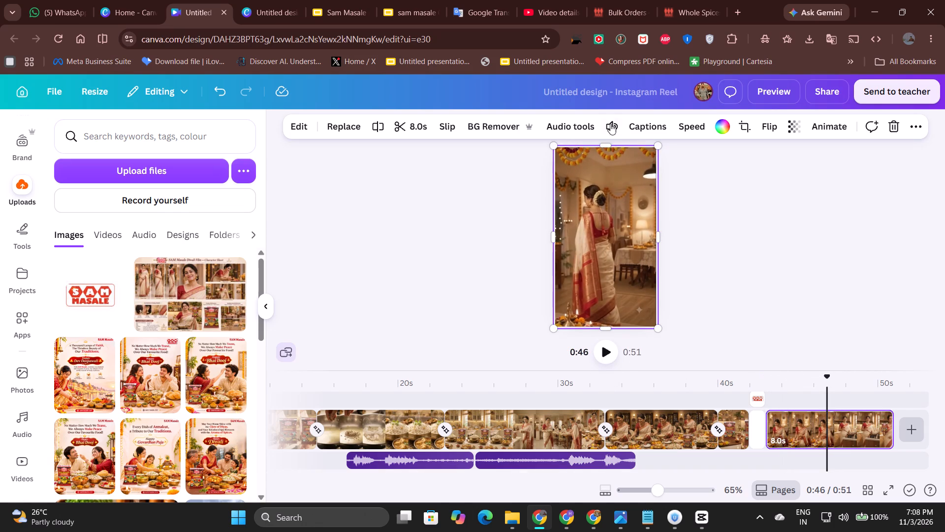
{"action": "left_click", "coordinate": [610, 122]}
{"action": "left_click", "coordinate": [535, 160]}
{"action": "left_click", "coordinate": [751, 308]}
Play the leftover clip from its start and split it at about 48 s, on the close-up of spice sprinkled into the pan.
{"action": "left_click", "coordinate": [767, 396]}
{"action": "left_click", "coordinate": [602, 359]}
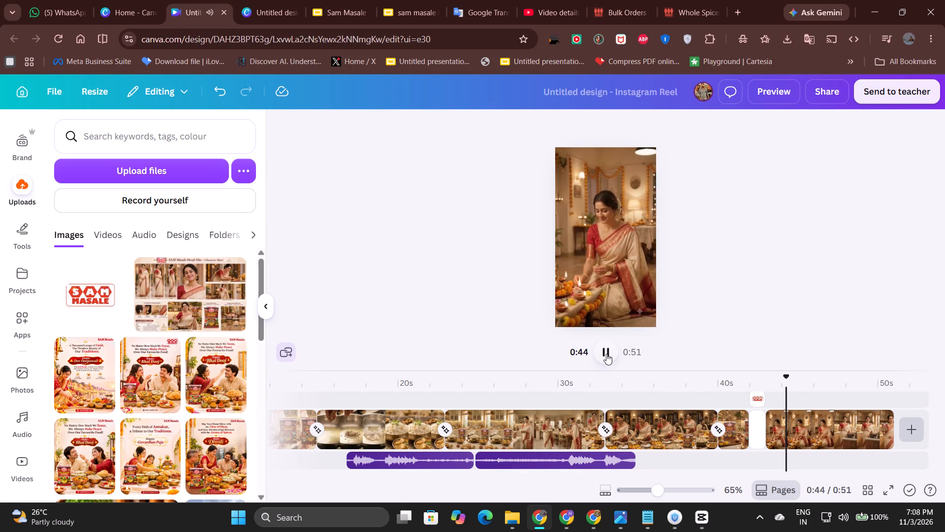
{"action": "left_click", "coordinate": [606, 353]}
{"action": "left_click", "coordinate": [606, 353]}
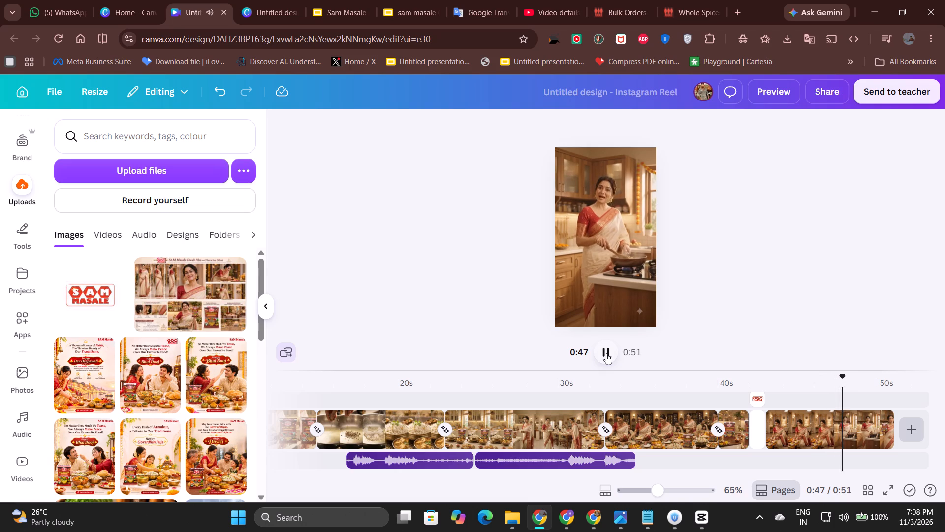
{"action": "left_click", "coordinate": [606, 353]}
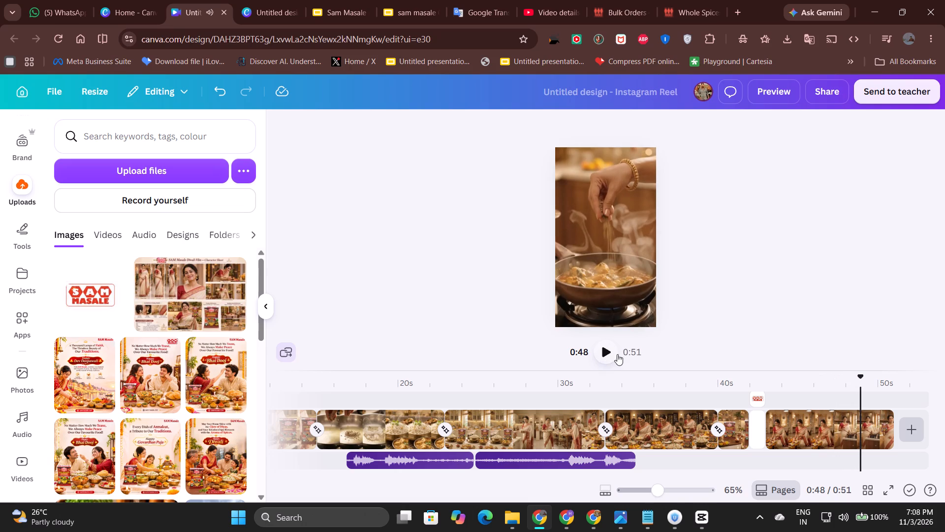
{"action": "key", "text": "s"}
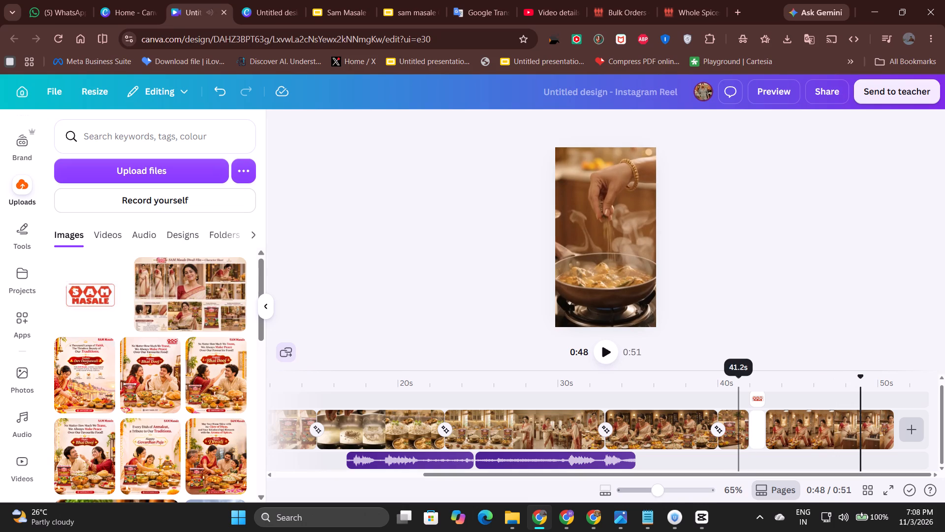
Move the 5.9 s first part of the leftover clip onto the layer above the blank opening page, starting at 0 s.
{"action": "left_click_drag", "start_coordinate": [809, 427], "coordinate": [279, 424]}
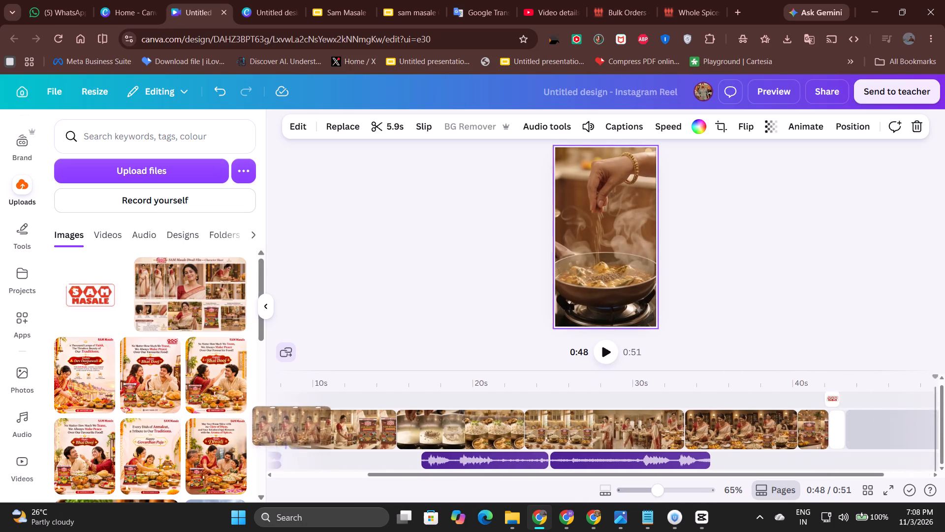
{"action": "left_click_drag", "start_coordinate": [279, 424], "coordinate": [304, 398]}
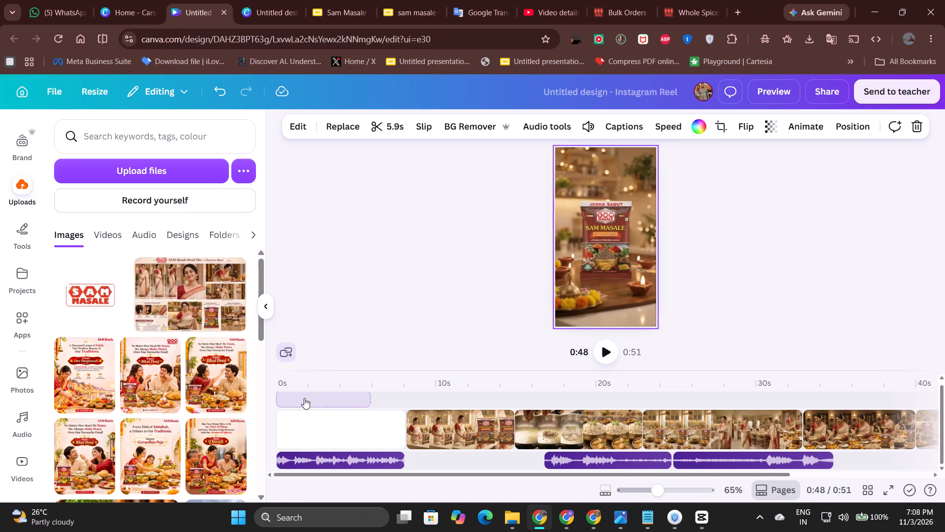
Shorten the blank opening page to 5.9 s to match the clip above it.
{"action": "left_click_drag", "start_coordinate": [400, 431], "coordinate": [365, 425]}
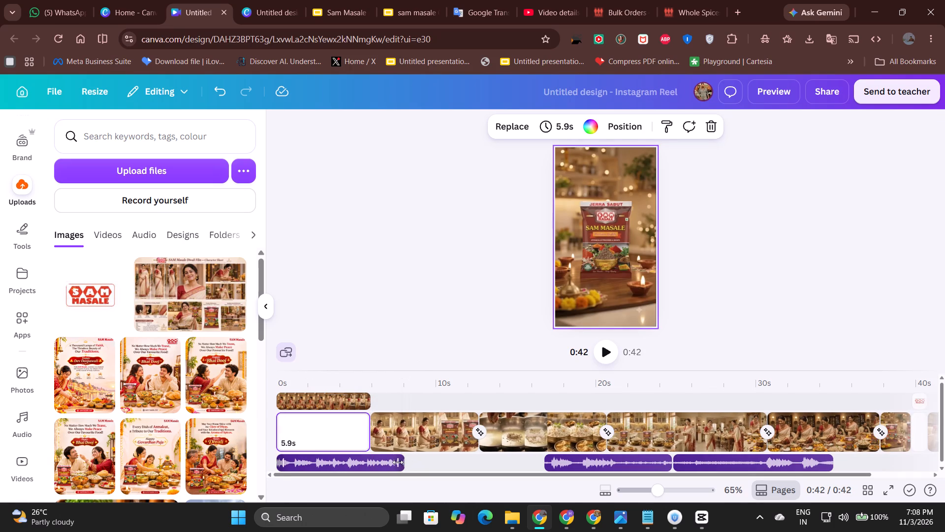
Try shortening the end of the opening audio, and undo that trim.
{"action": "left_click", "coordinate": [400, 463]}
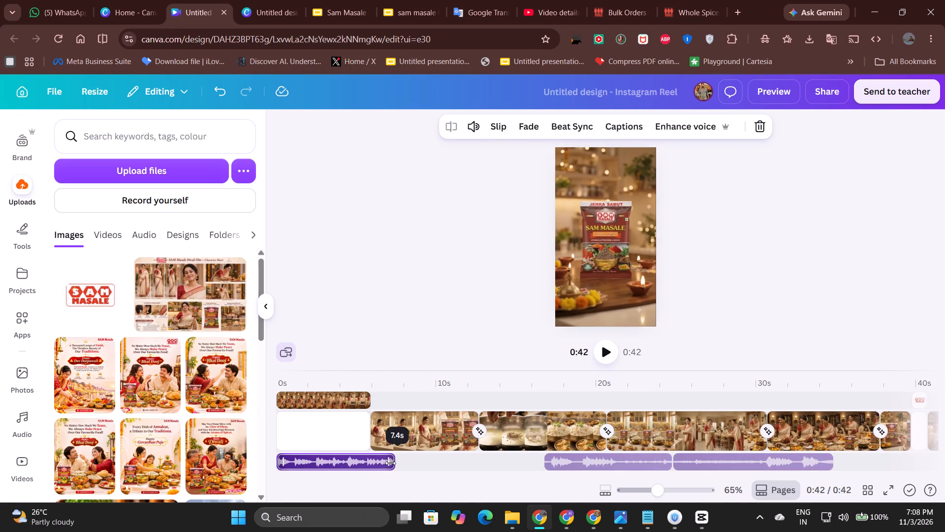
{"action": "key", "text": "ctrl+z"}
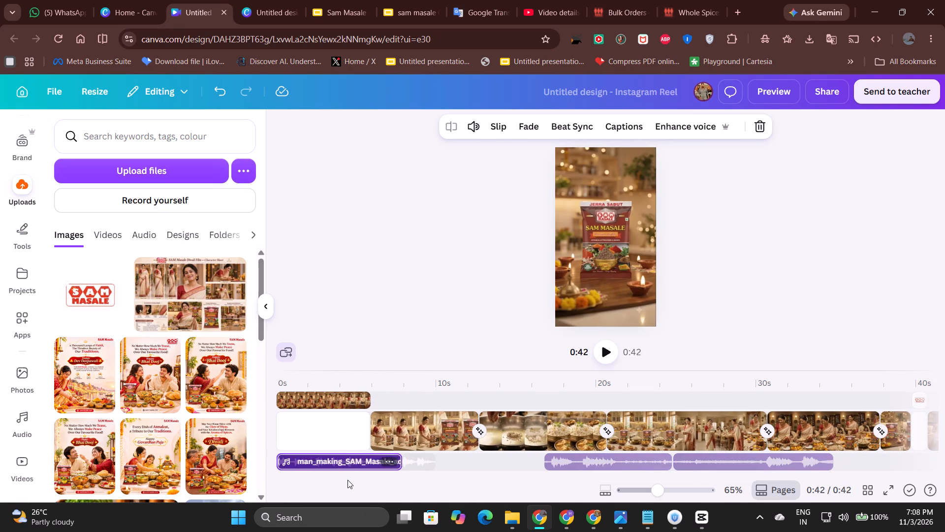
Select the opening audio at about 4 s and look through its Captions and Beat Sync options.
{"action": "left_click", "coordinate": [359, 454]}
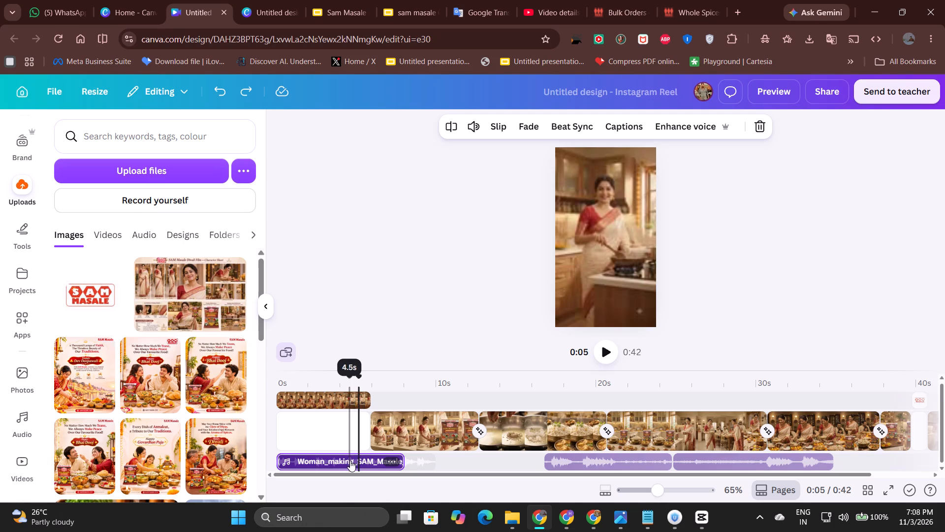
{"action": "left_click", "coordinate": [350, 461]}
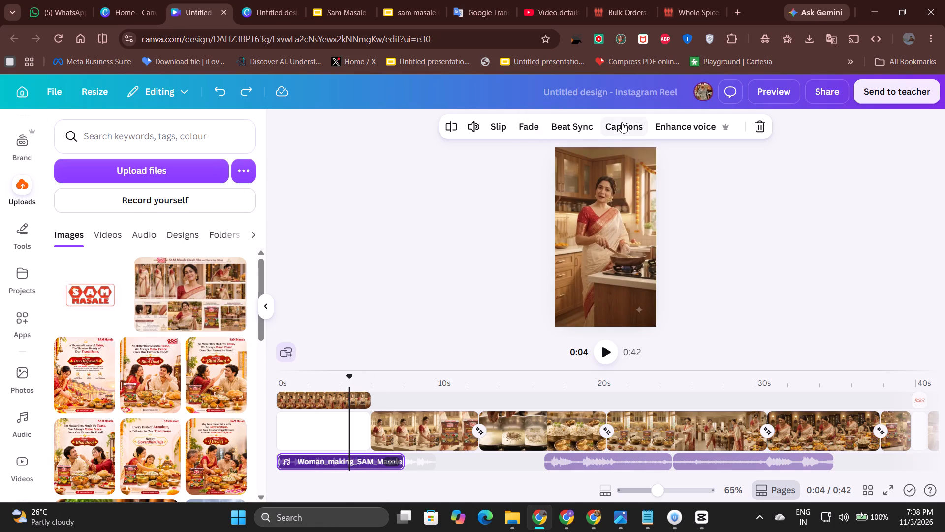
{"action": "left_click", "coordinate": [622, 124]}
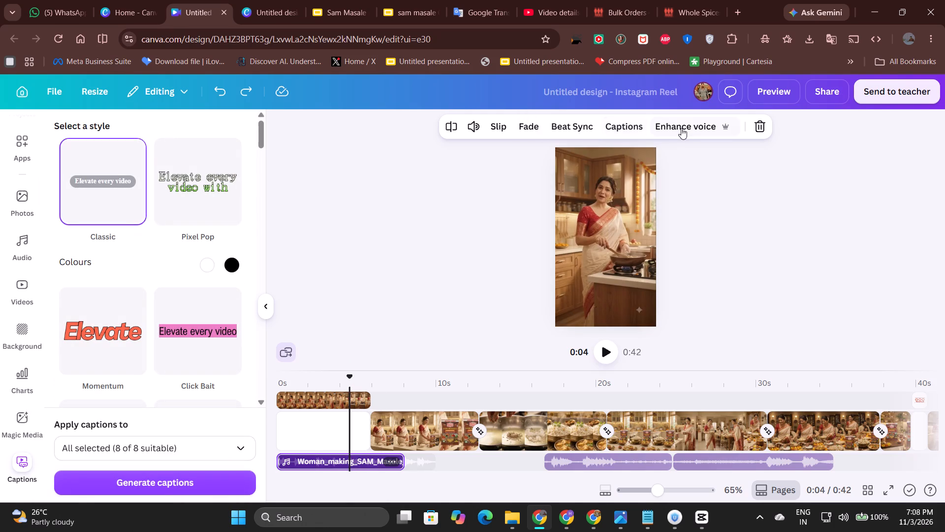
{"action": "left_click", "coordinate": [561, 128]}
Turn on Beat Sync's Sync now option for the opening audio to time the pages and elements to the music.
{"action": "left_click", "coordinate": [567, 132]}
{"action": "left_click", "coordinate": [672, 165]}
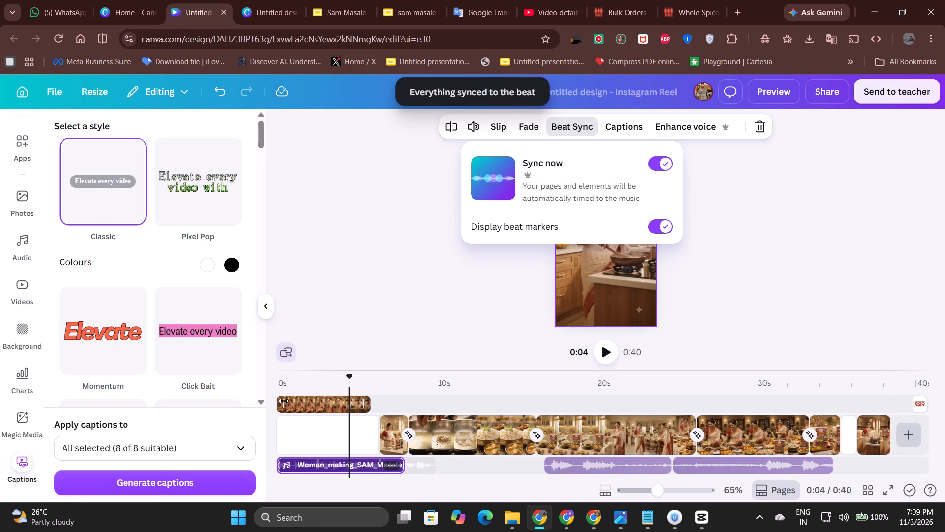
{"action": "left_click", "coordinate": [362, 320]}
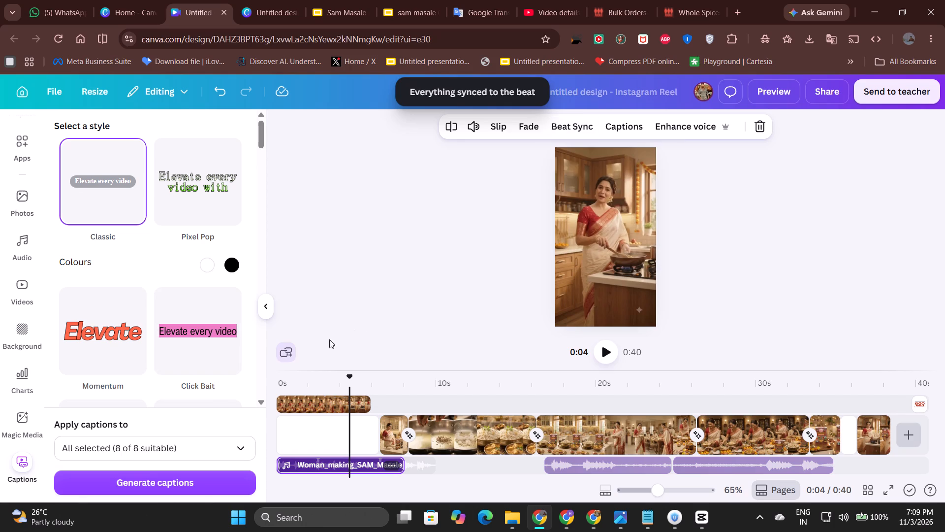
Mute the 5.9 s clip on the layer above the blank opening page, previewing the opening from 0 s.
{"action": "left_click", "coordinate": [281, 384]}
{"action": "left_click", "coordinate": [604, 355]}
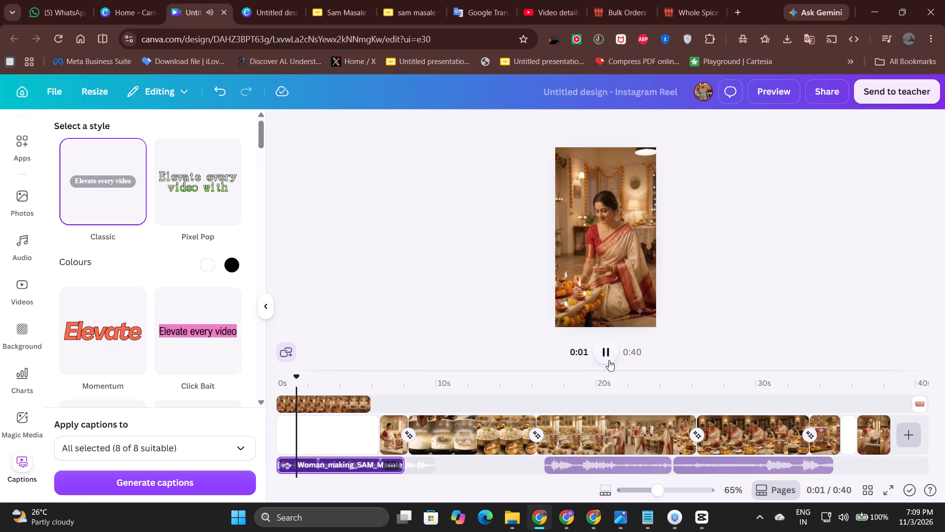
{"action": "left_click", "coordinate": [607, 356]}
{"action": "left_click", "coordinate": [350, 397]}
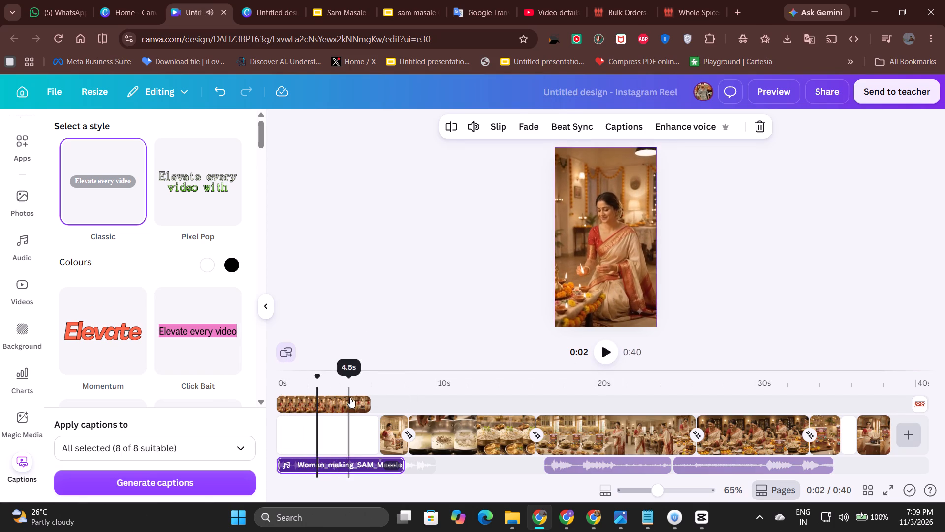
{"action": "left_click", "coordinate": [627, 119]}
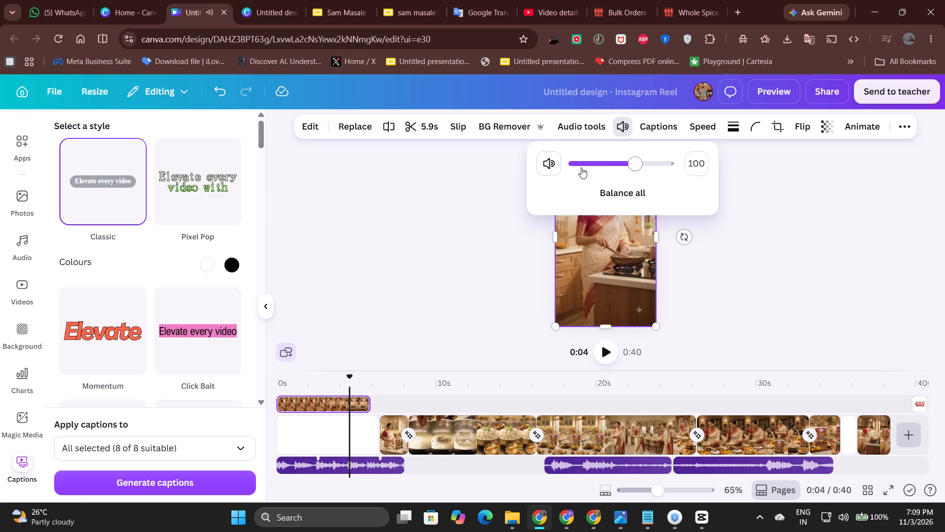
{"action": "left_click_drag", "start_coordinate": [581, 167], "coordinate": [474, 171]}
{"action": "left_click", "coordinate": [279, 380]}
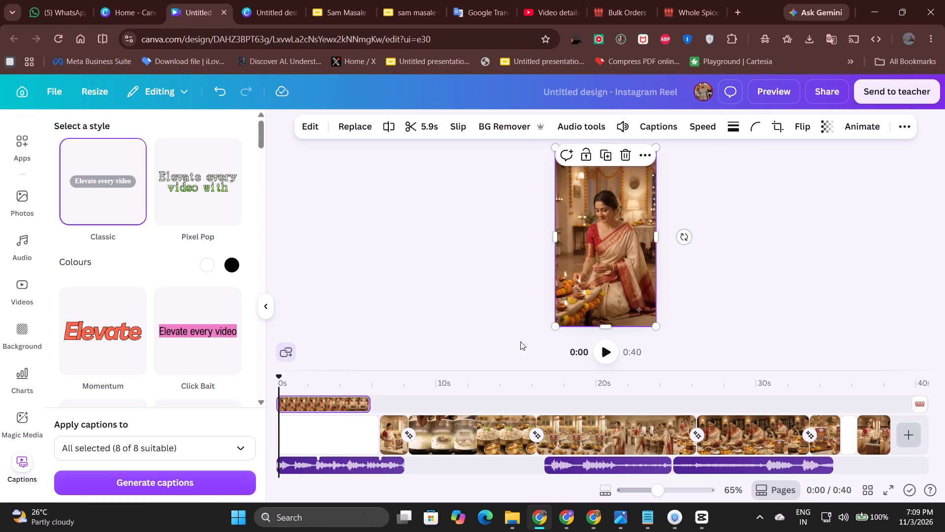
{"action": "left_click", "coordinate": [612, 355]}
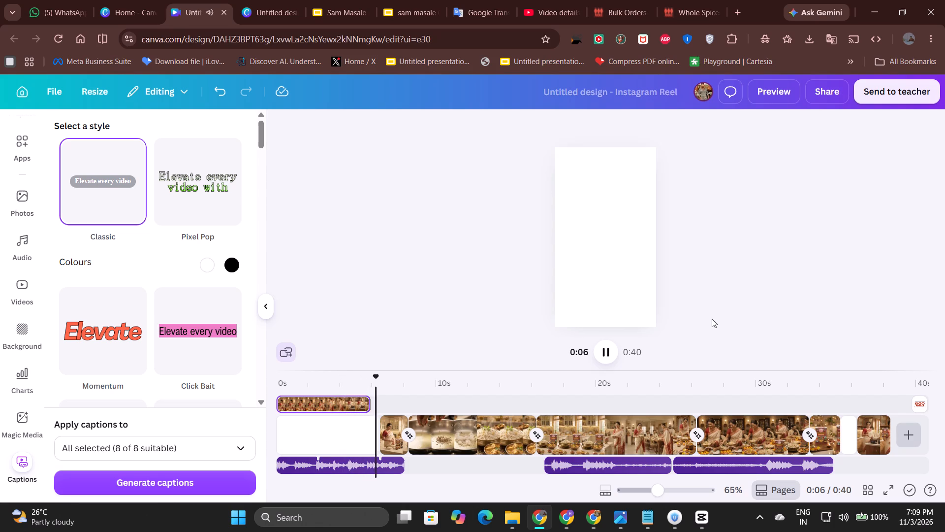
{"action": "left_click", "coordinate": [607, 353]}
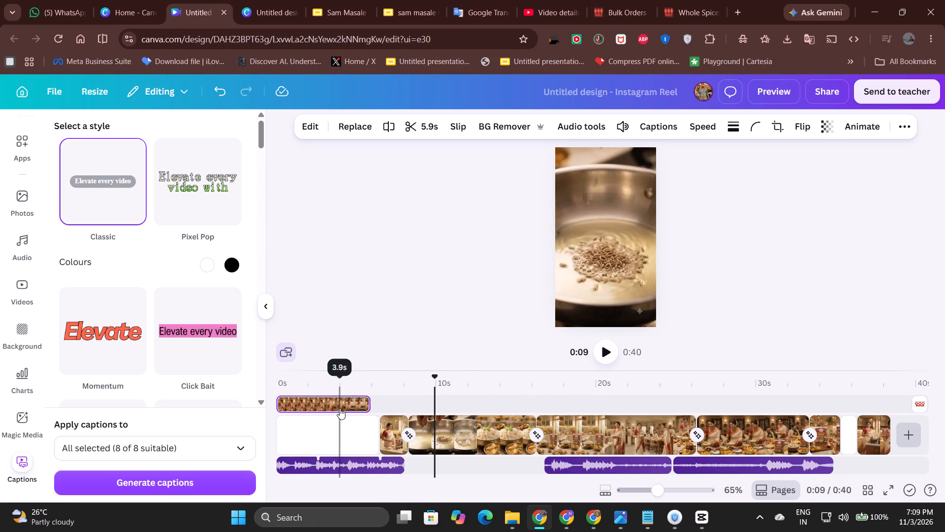
Move the 5.9 s clip from the upper layer to the start of the page track and delete the blank opening page.
{"action": "left_click", "coordinate": [343, 425]}
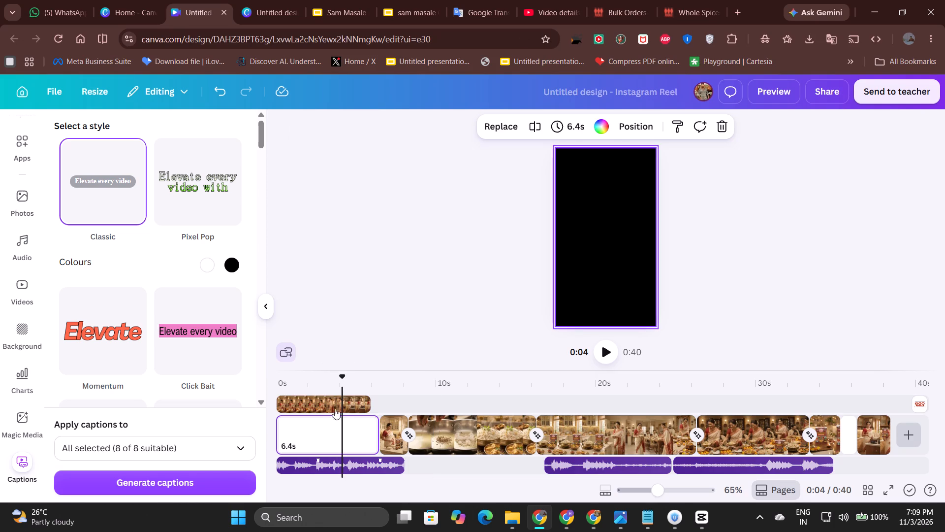
{"action": "left_click_drag", "start_coordinate": [327, 399], "coordinate": [328, 430]}
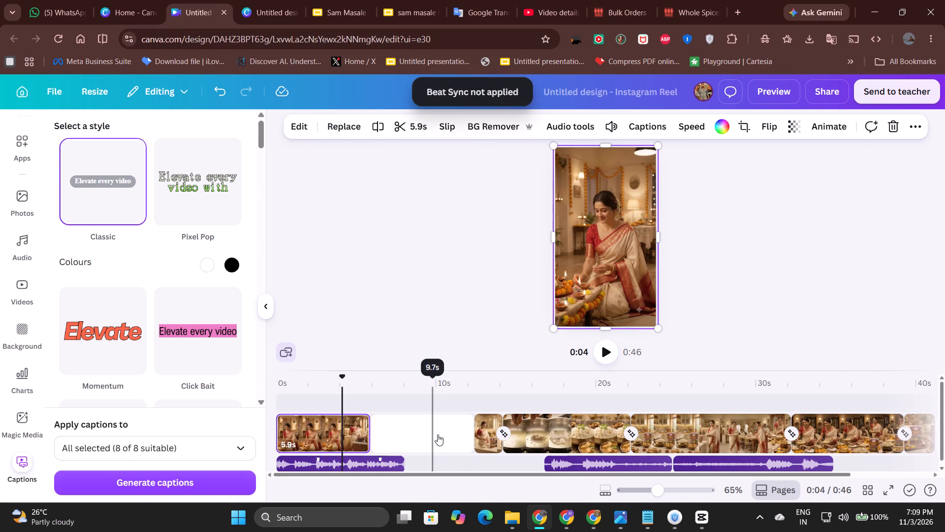
{"action": "left_click", "coordinate": [438, 434]}
{"action": "key", "text": "Delete"}
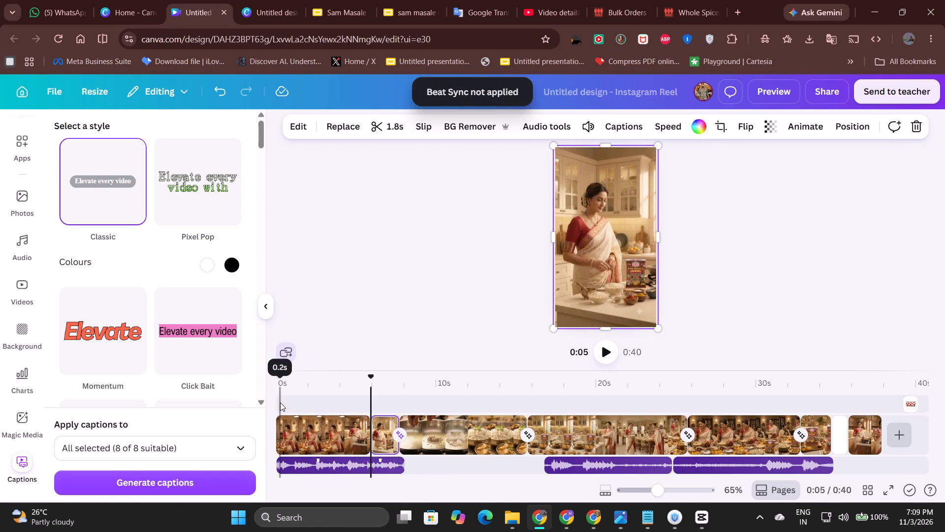
Delete the 1.8 s clip that follows the opening clip, previewing the opening from 0 s before and after the deletion.
{"action": "left_click", "coordinate": [280, 401]}
{"action": "left_click", "coordinate": [611, 357]}
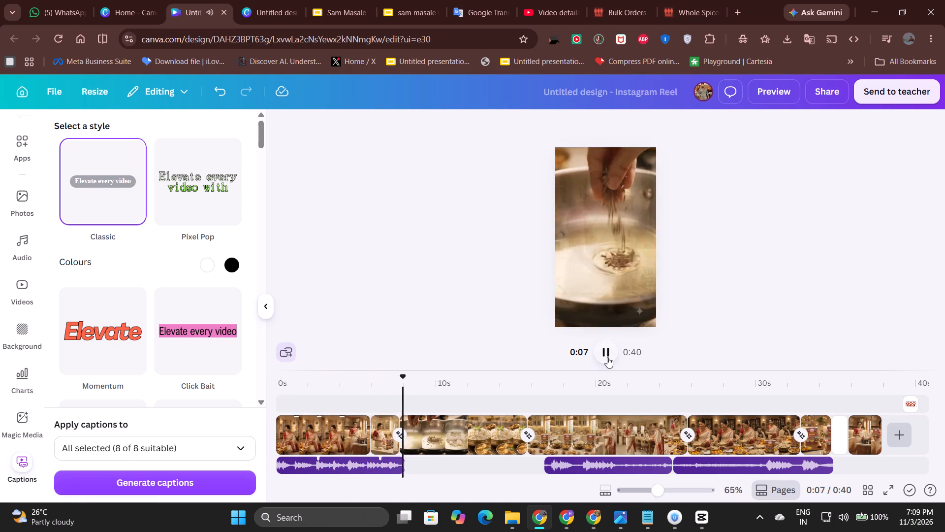
{"action": "left_click", "coordinate": [607, 357]}
{"action": "left_click", "coordinate": [380, 437]}
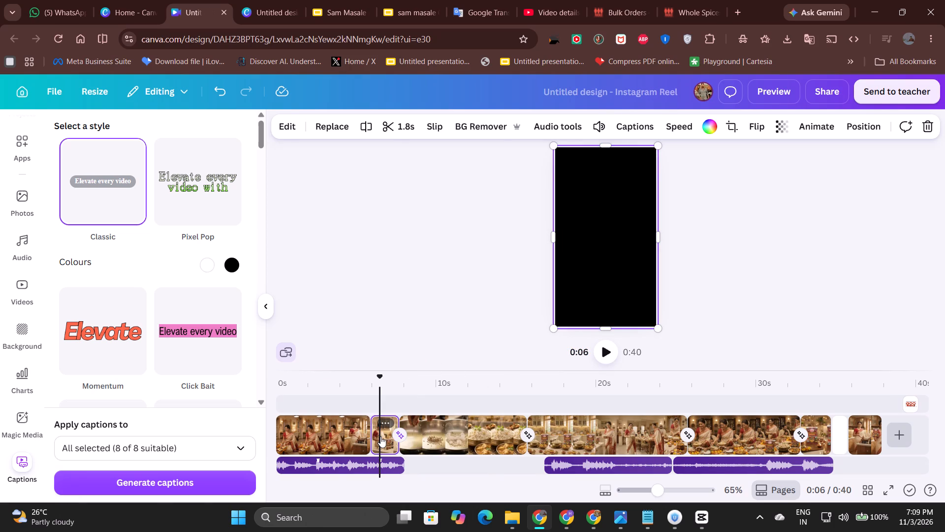
{"action": "key", "text": "Delete"}
{"action": "left_click", "coordinate": [280, 399]}
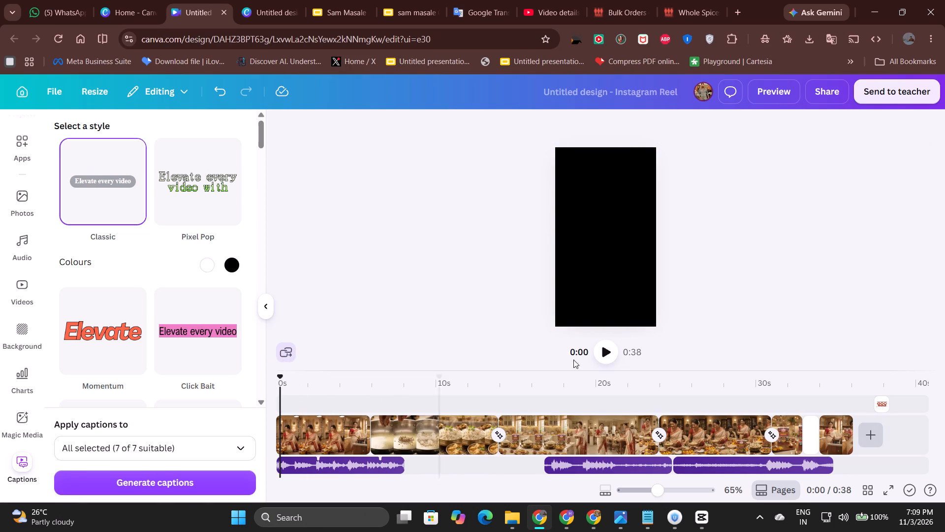
{"action": "left_click", "coordinate": [607, 353]}
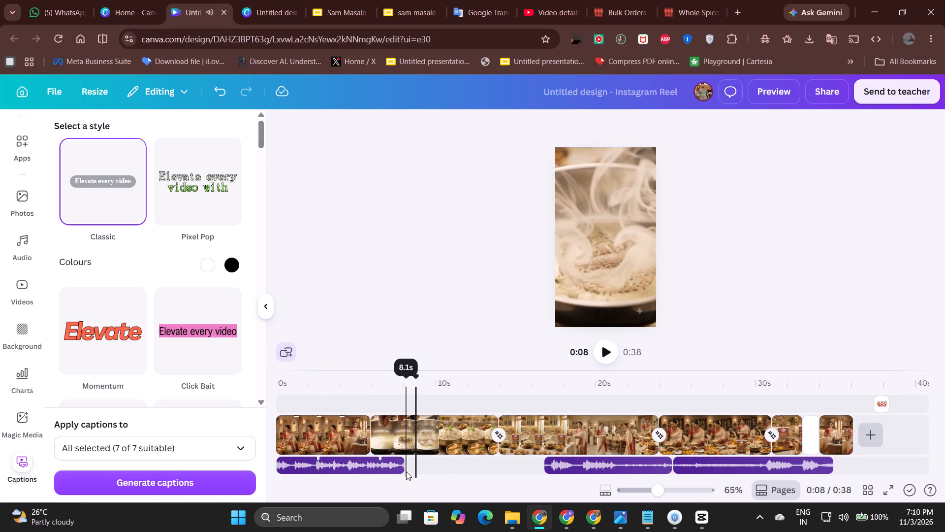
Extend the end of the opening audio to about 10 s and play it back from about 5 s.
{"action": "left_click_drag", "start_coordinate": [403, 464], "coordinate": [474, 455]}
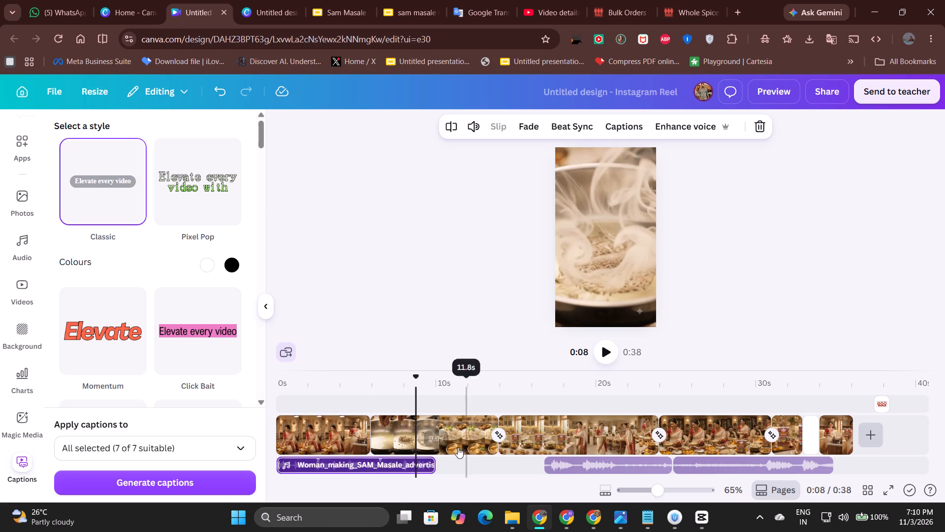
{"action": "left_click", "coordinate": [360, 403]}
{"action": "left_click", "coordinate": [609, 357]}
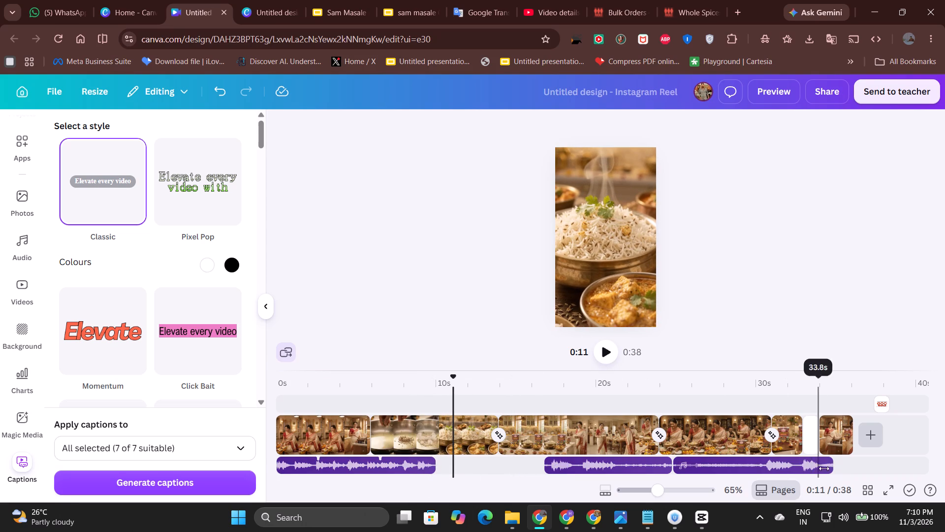
Inspect the final 2.1 s clip and play the reel's ending from just before it.
{"action": "left_click", "coordinate": [830, 442]}
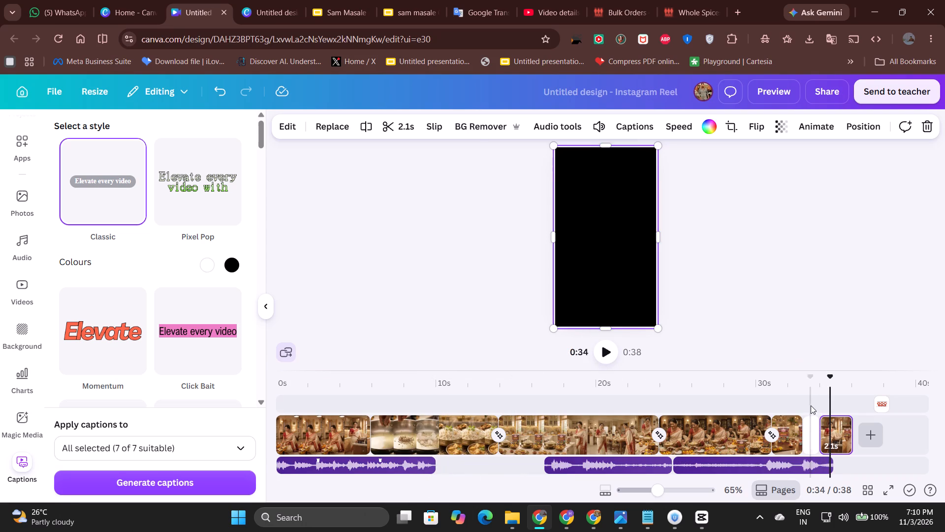
{"action": "left_click", "coordinate": [819, 398]}
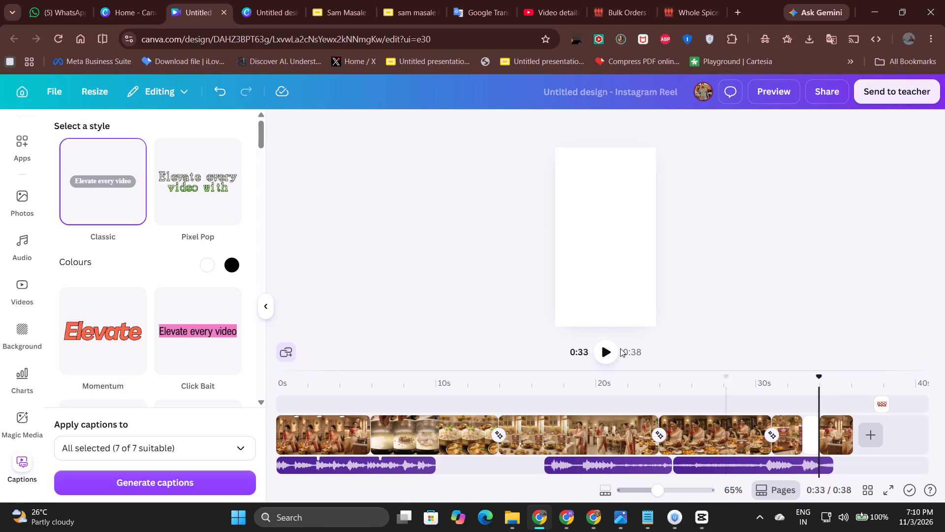
{"action": "left_click", "coordinate": [609, 354]}
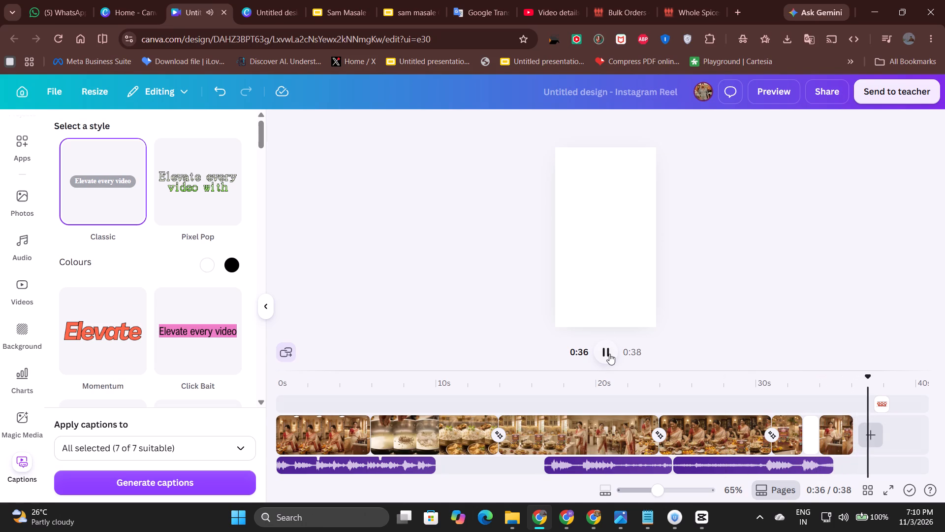
Undo the opening page, clip and audio edits back to the original opening clip, keeping the closing logo cut off where the audio ends.
{"action": "left_click", "coordinate": [609, 354]}
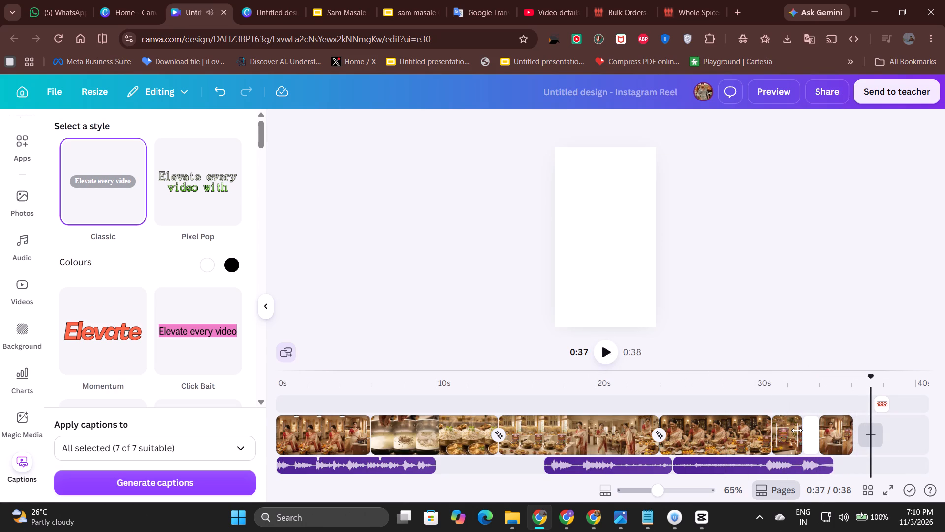
{"action": "triple_click", "coordinate": [224, 95]}
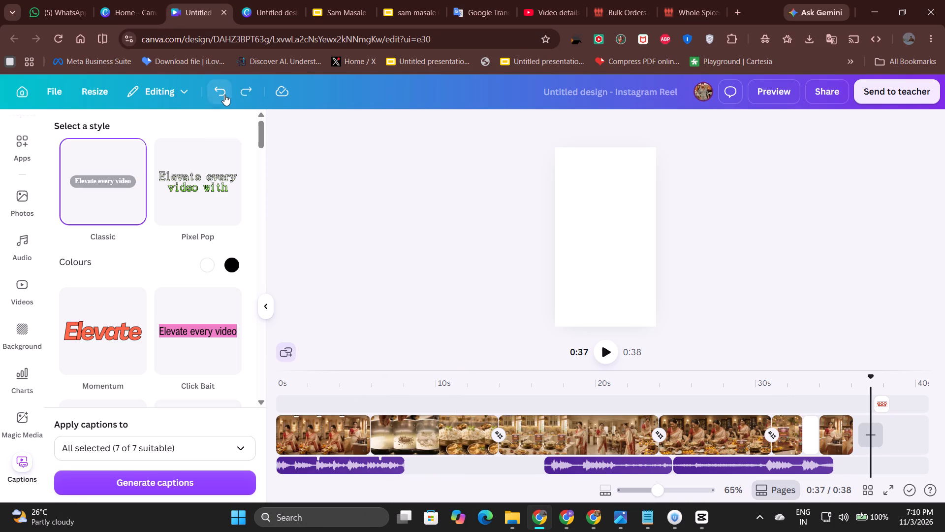
{"action": "left_click", "coordinate": [224, 95]}
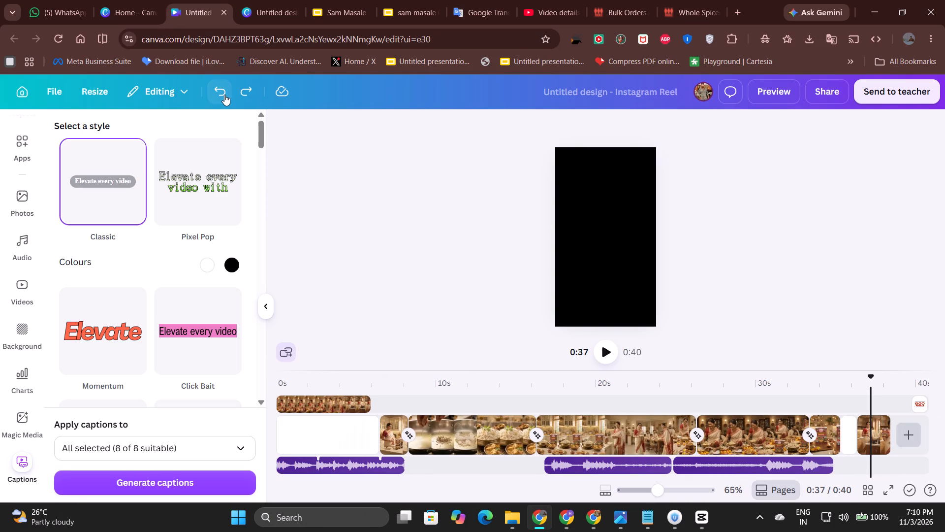
{"action": "left_click", "coordinate": [224, 95]}
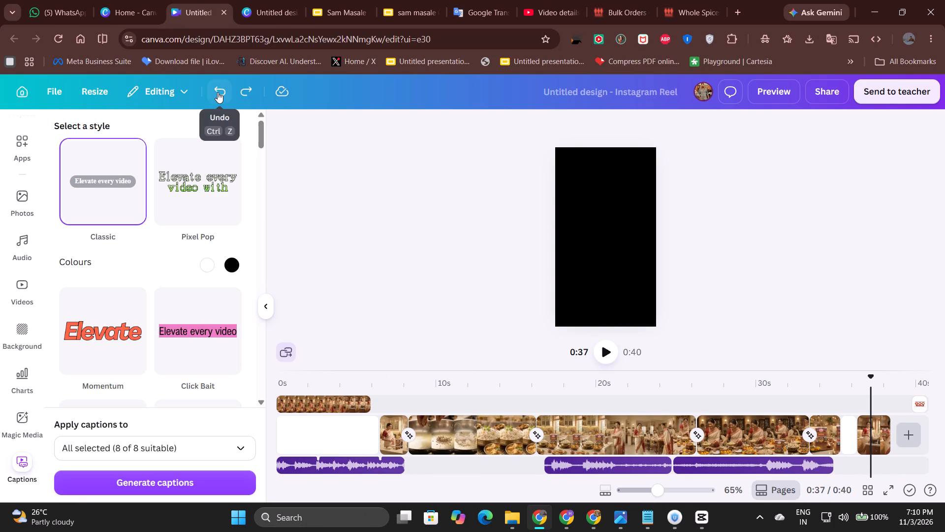
{"action": "triple_click", "coordinate": [218, 92]}
{"action": "left_click", "coordinate": [218, 92]}
{"action": "left_click", "coordinate": [218, 92]}
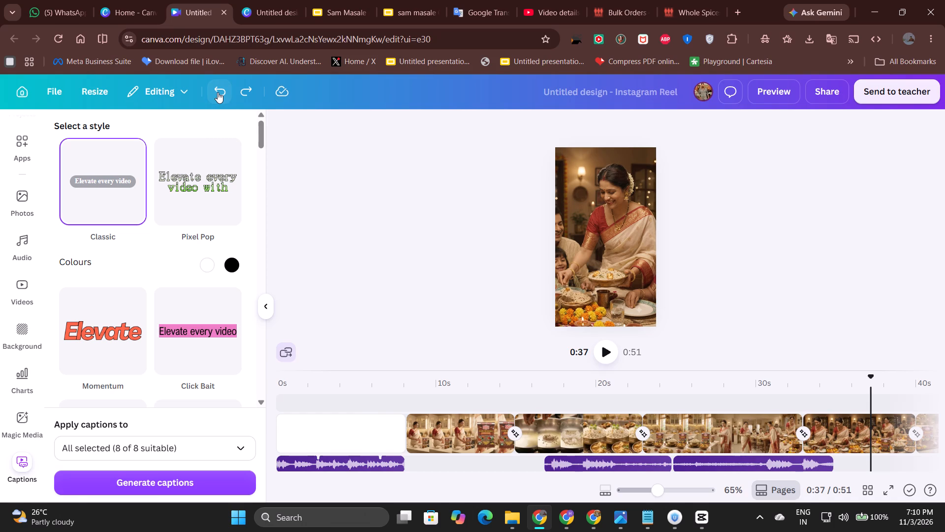
{"action": "double_click", "coordinate": [218, 90]}
{"action": "left_click", "coordinate": [218, 90]}
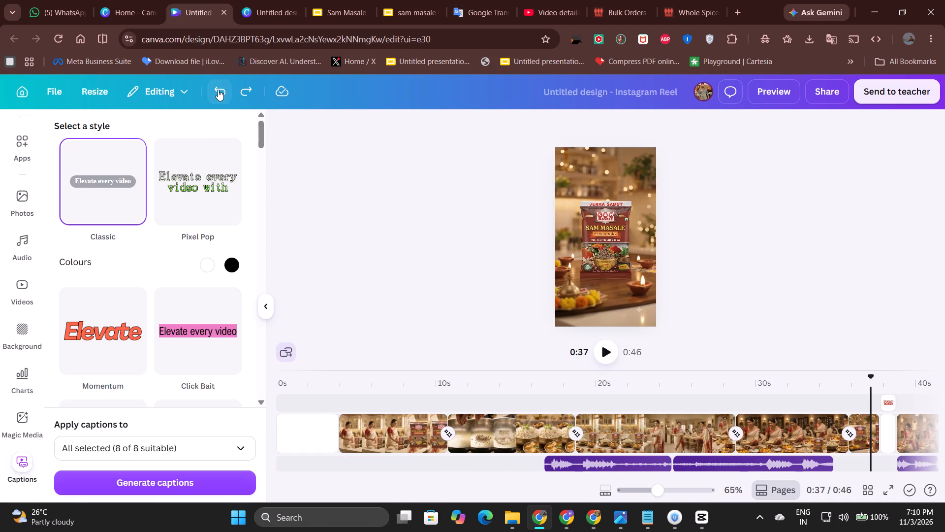
{"action": "left_click", "coordinate": [218, 90]}
{"action": "double_click", "coordinate": [218, 90]}
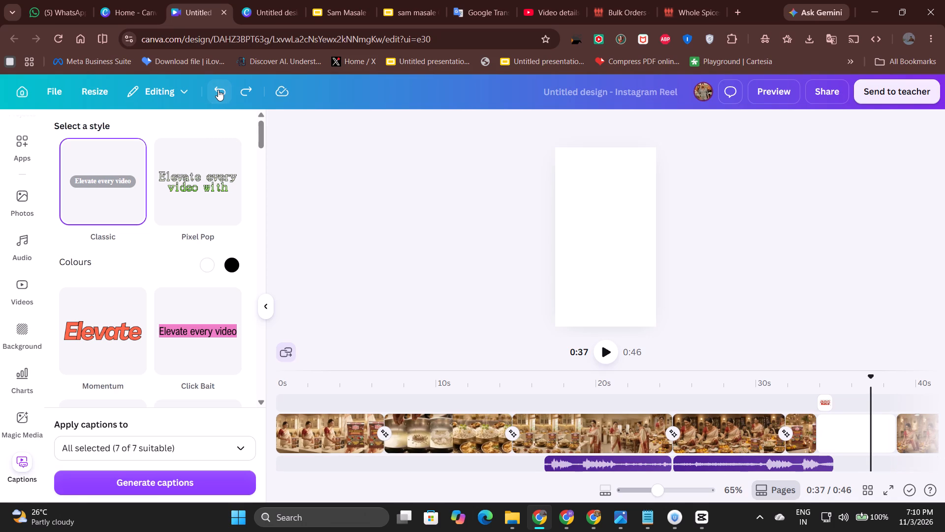
{"action": "left_click", "coordinate": [218, 90]}
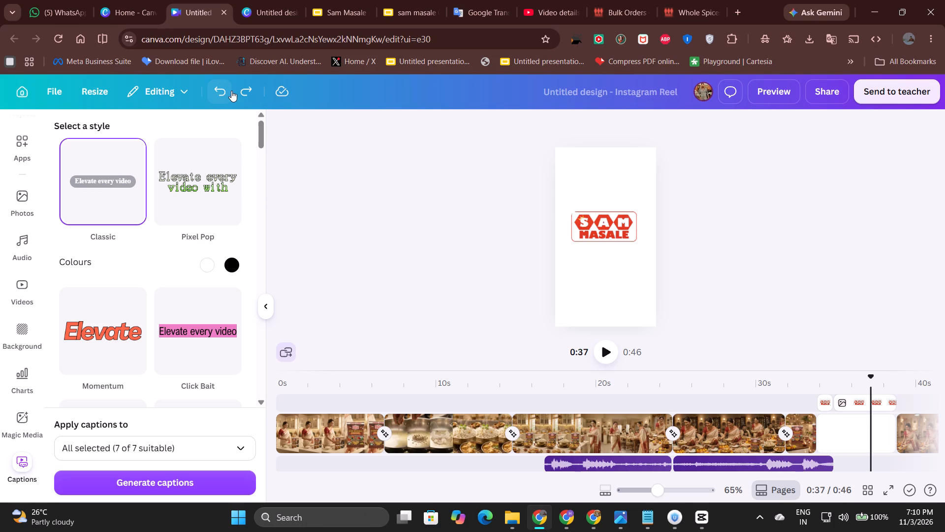
{"action": "left_click", "coordinate": [239, 91]}
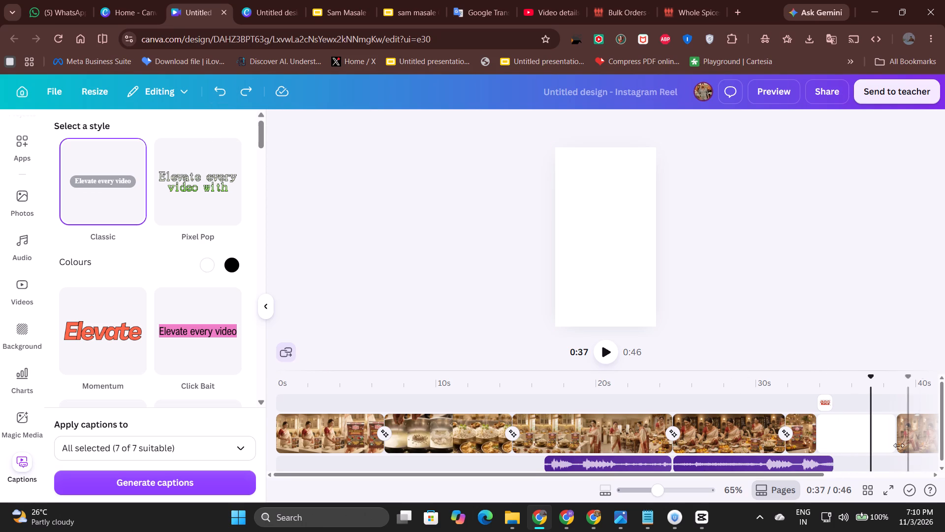
Split the blank closing page at 34.8 s, where the audio and logo end, and delete its trailing 3.9 s part.
{"action": "left_click_drag", "start_coordinate": [664, 492], "coordinate": [669, 492]}
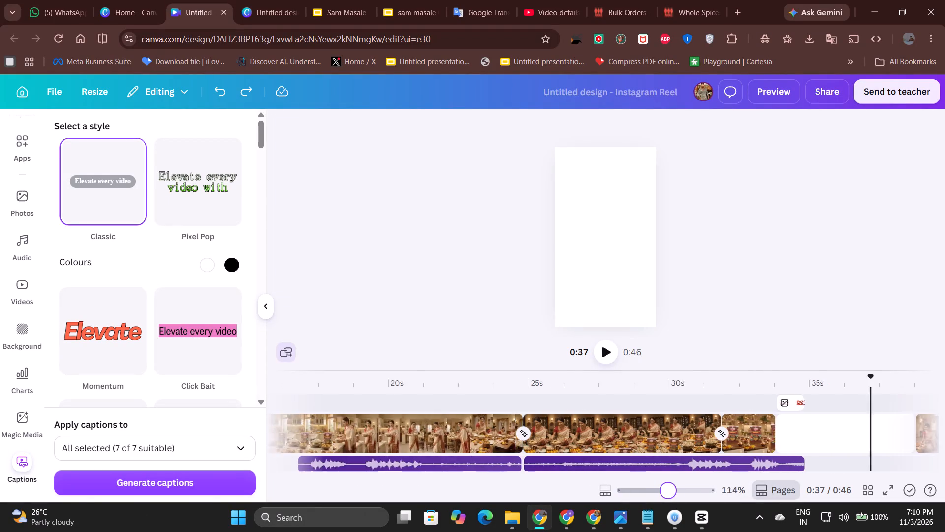
{"action": "left_click_drag", "start_coordinate": [669, 492], "coordinate": [682, 490]}
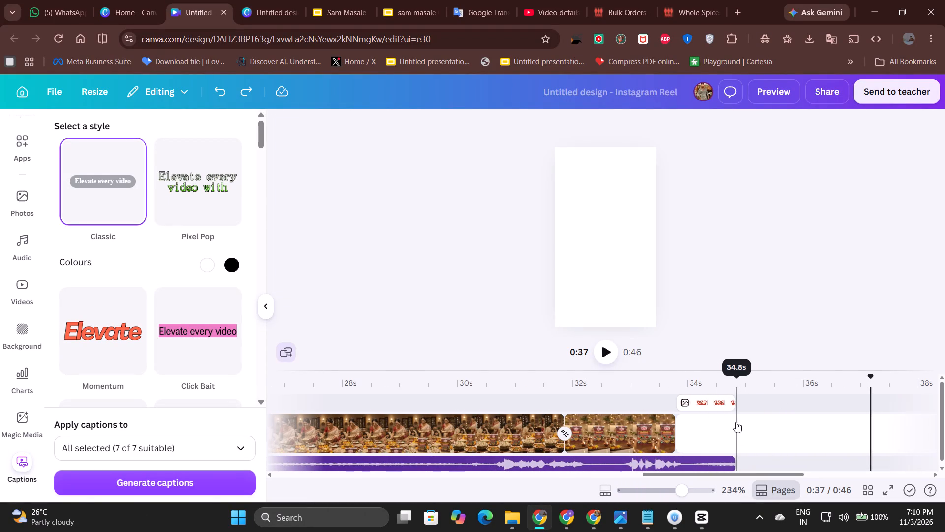
{"action": "left_click", "coordinate": [736, 422]}
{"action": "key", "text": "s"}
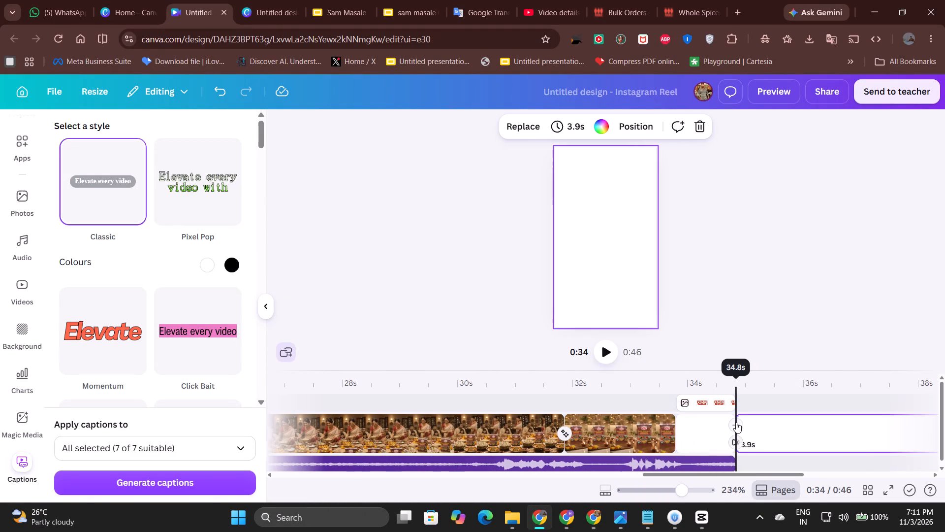
{"action": "left_click", "coordinate": [833, 439]}
{"action": "key", "text": "Delete"}
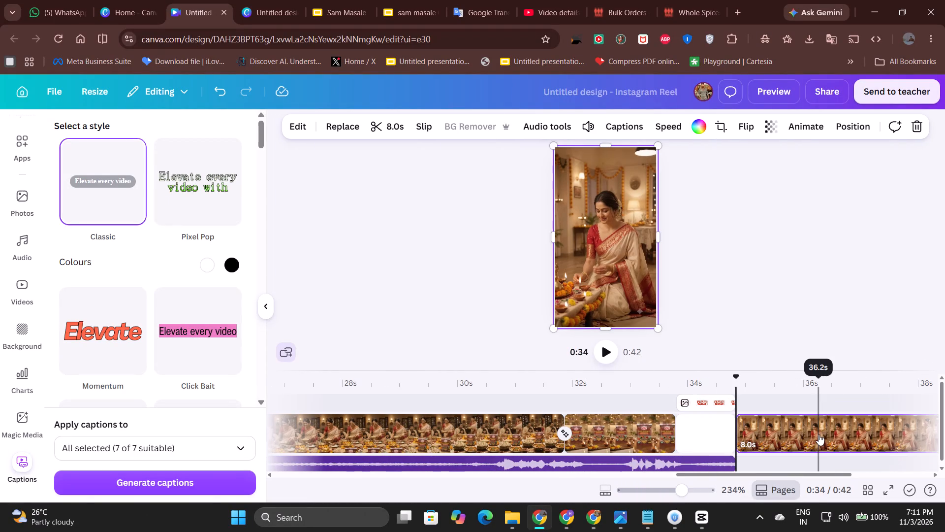
Play the reel from 0 s to review the original opening clips.
{"action": "scroll", "coordinate": [470, 469], "scroll_direction": "right", "scroll_amount": 16}
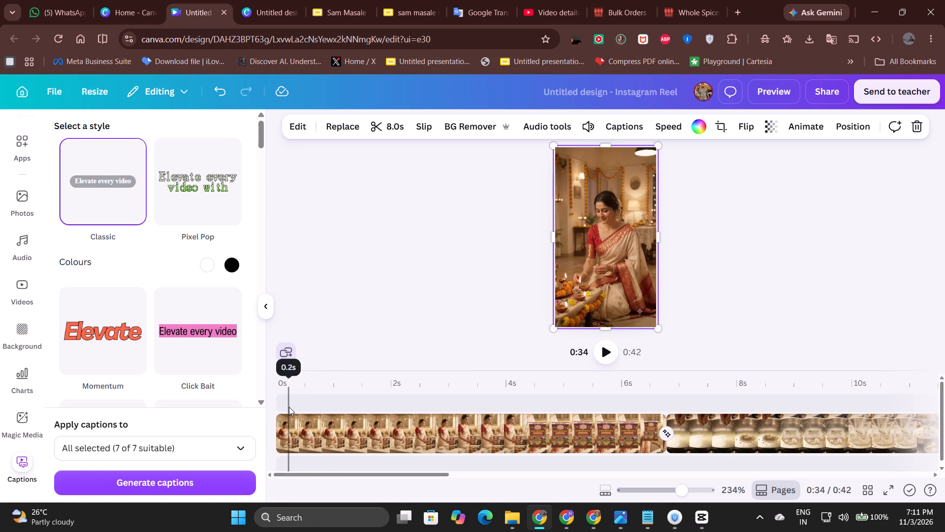
{"action": "left_click", "coordinate": [279, 392]}
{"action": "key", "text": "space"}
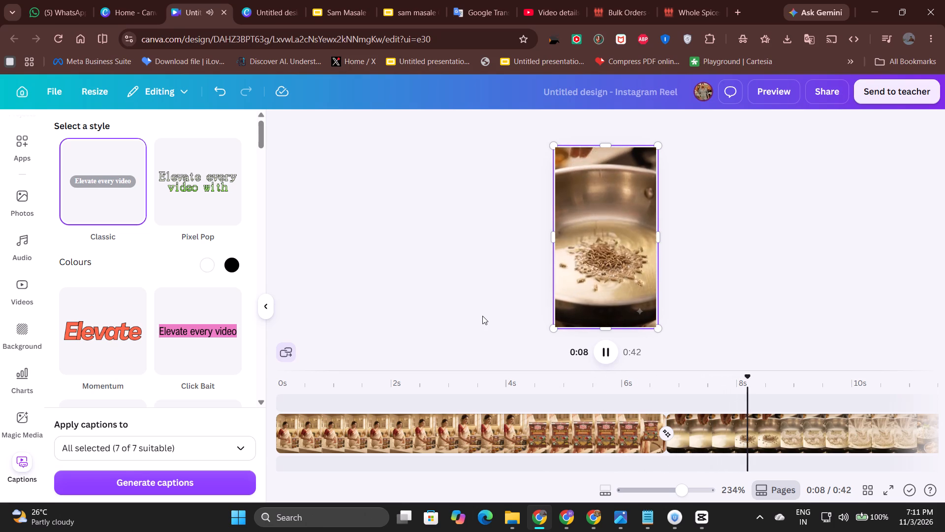
Stop playback and set the volume of the 7.9 s pan-cooking clip after the first clip to 100.
{"action": "key", "text": "space"}
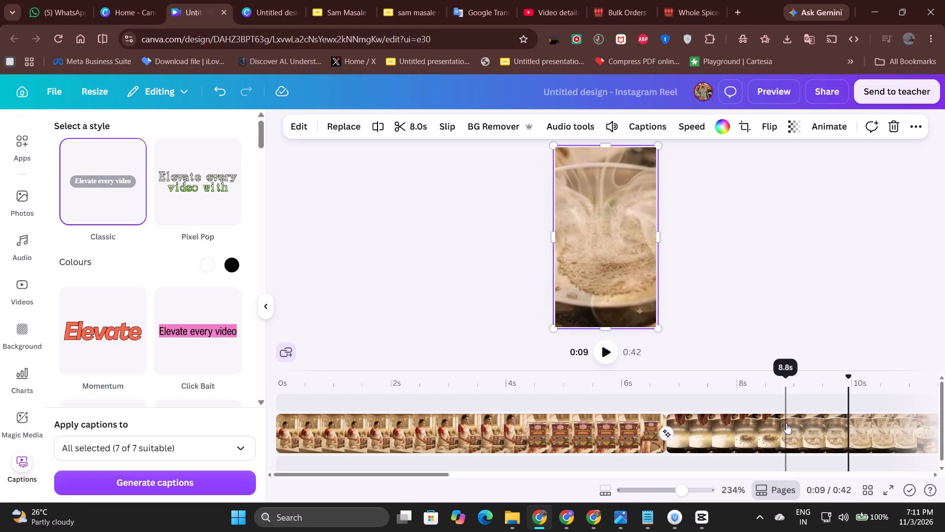
{"action": "left_click", "coordinate": [788, 432]}
{"action": "left_click", "coordinate": [617, 131]}
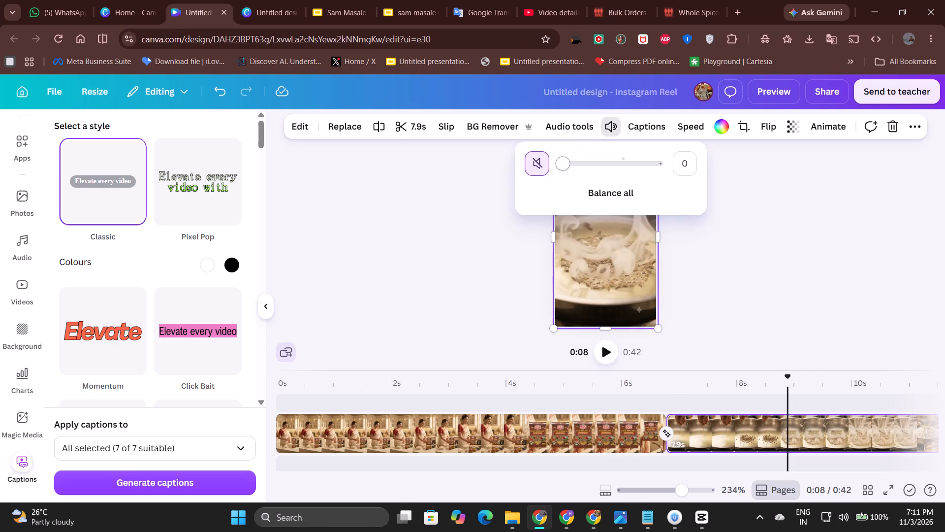
{"action": "left_click", "coordinate": [683, 156]}
{"action": "type", "text": "100"}
{"action": "key", "text": "Return"}
{"action": "left_click", "coordinate": [504, 371]}
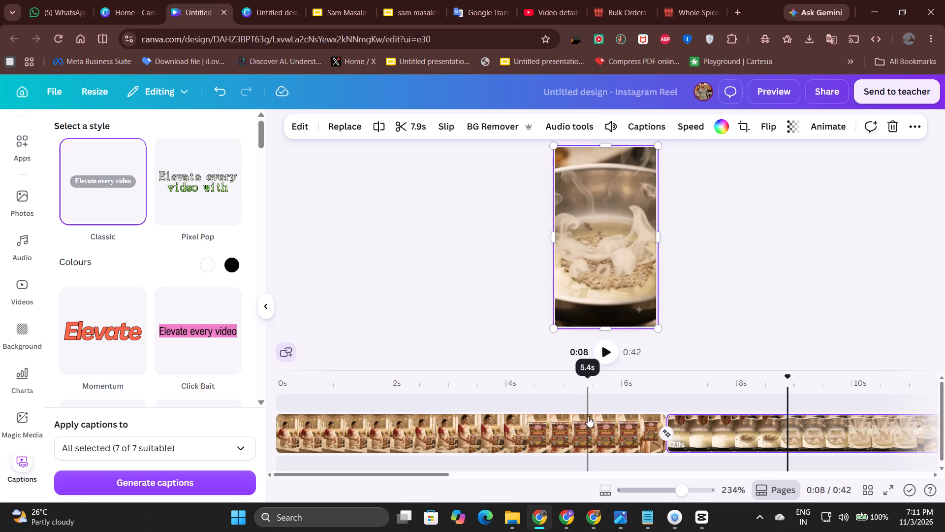
Play the reel from about 5 s and delete the separate 7.9 s Cooking_jeera_rice_in_kitchen audio track ending before 25 s.
{"action": "left_click", "coordinate": [582, 400]}
{"action": "left_click", "coordinate": [616, 352]}
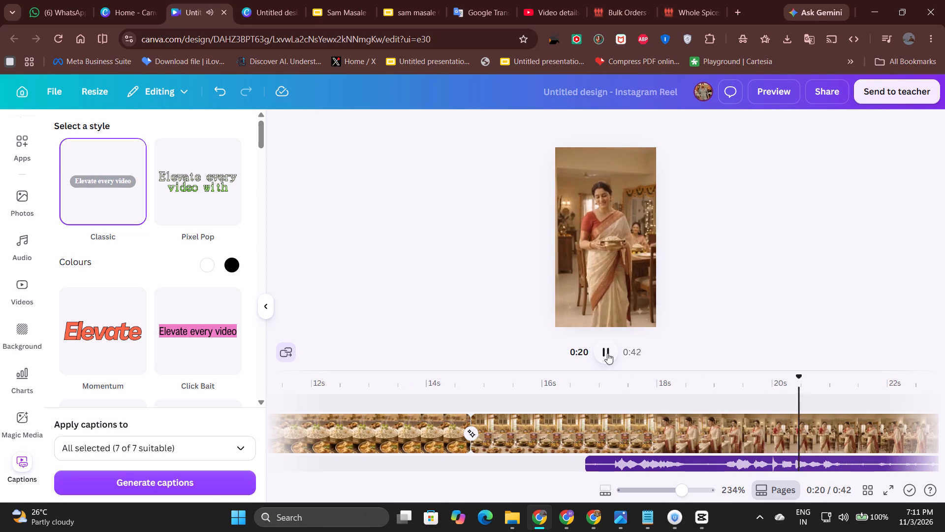
{"action": "key", "text": "space"}
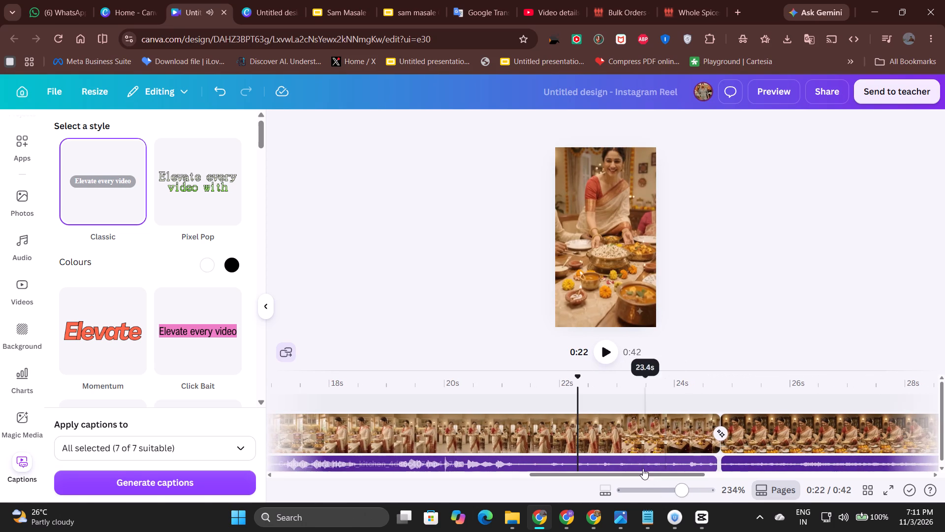
{"action": "left_click", "coordinate": [618, 462]}
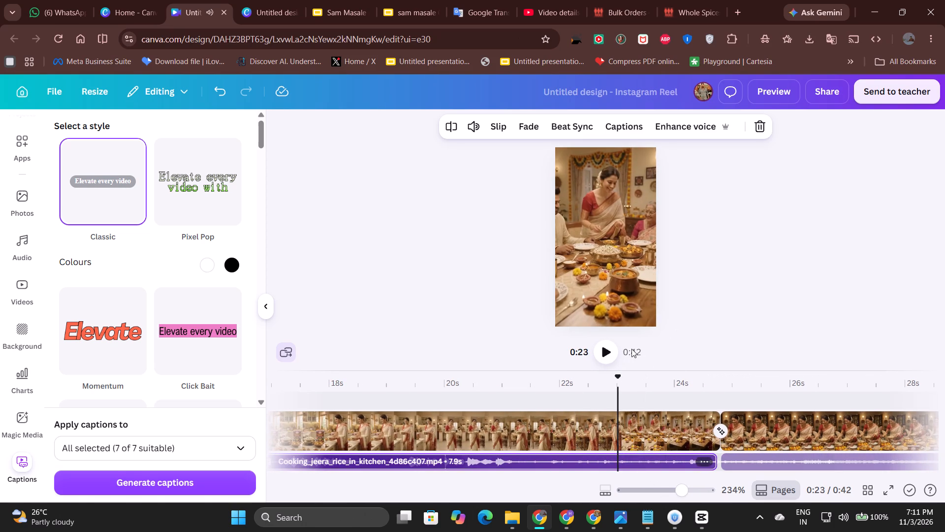
{"action": "key", "text": "Delete"}
Play the 10.0 s serving clip from about 15.5 s and check its volume setting.
{"action": "scroll", "coordinate": [431, 386], "scroll_direction": "right", "scroll_amount": 2}
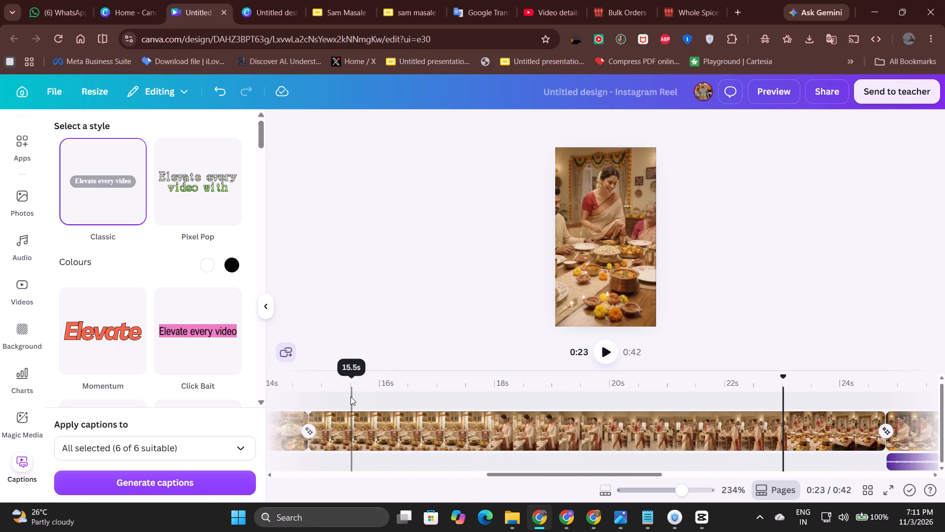
{"action": "scroll", "coordinate": [350, 397], "scroll_direction": "right", "scroll_amount": 1}
{"action": "left_click", "coordinate": [350, 397]}
{"action": "left_click", "coordinate": [608, 352]}
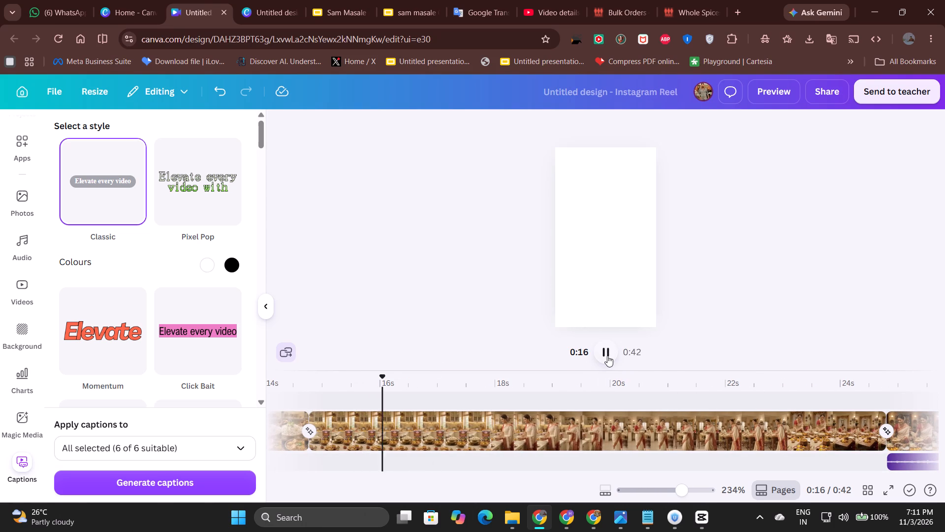
{"action": "left_click", "coordinate": [607, 356]}
{"action": "left_click", "coordinate": [582, 423]}
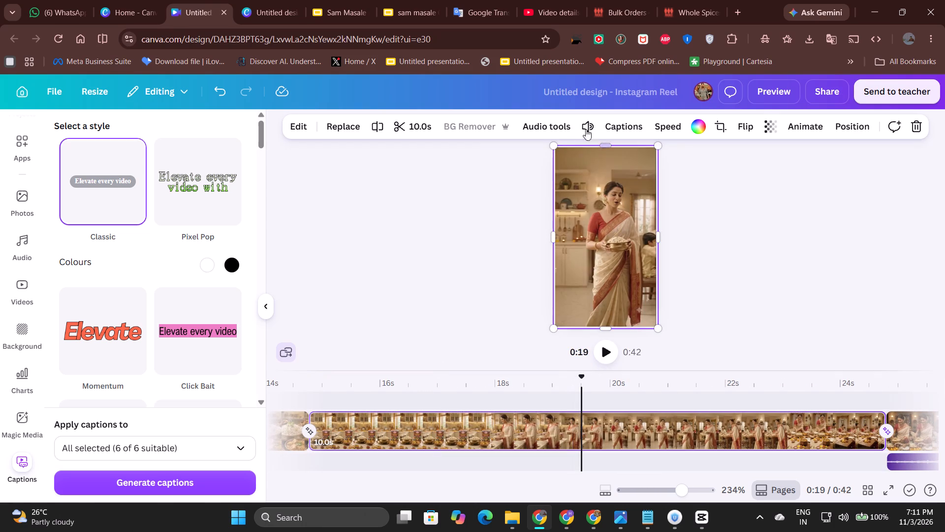
{"action": "left_click", "coordinate": [585, 124]}
{"action": "left_click", "coordinate": [491, 299]}
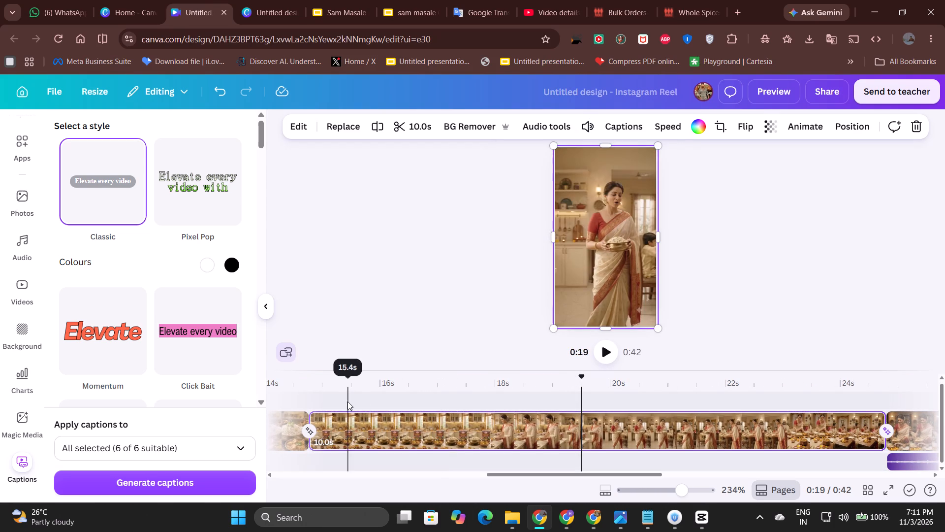
Play the reel from about 15.4 s through to its end.
{"action": "left_click", "coordinate": [347, 401]}
{"action": "left_click", "coordinate": [607, 354]}
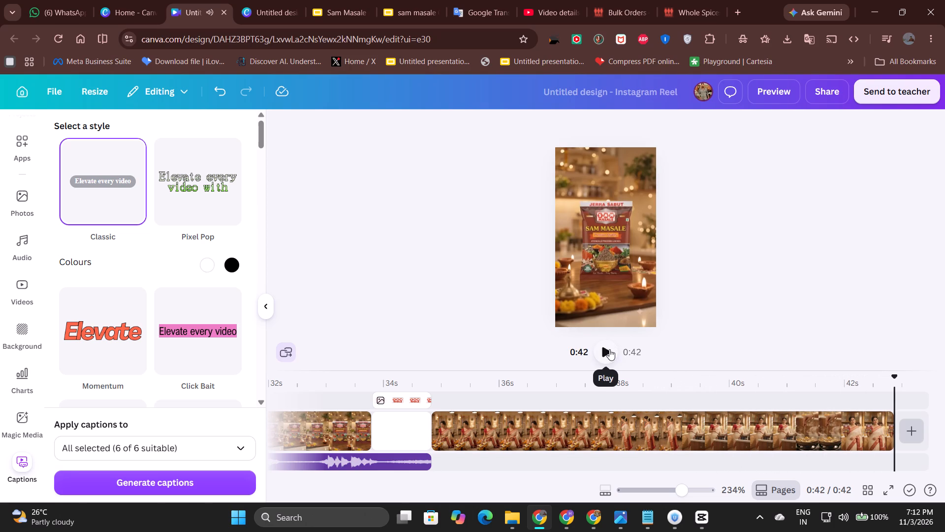
Move the final 8.0 s clip of the woman cooking to the very start of the timeline, before the other clips.
{"action": "left_click", "coordinate": [680, 414]}
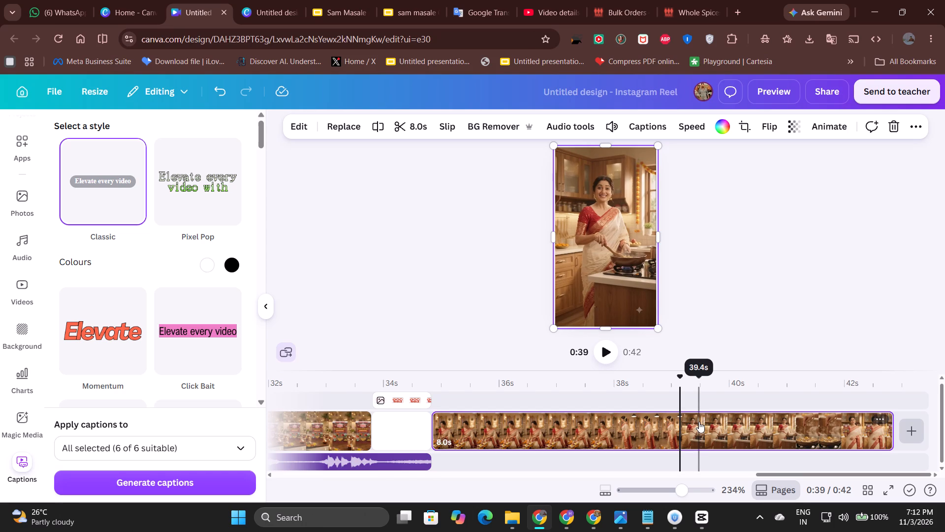
{"action": "left_click_drag", "start_coordinate": [699, 422], "coordinate": [151, 381]}
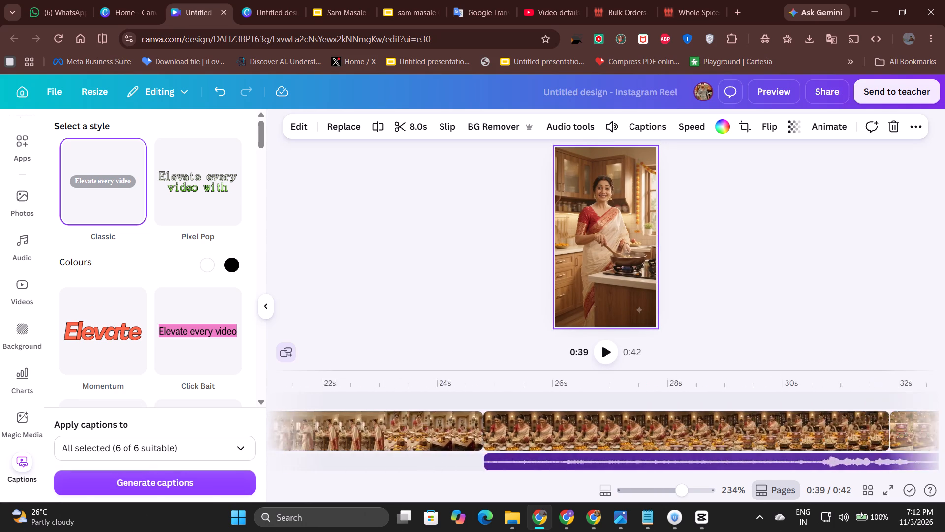
{"action": "left_click_drag", "start_coordinate": [151, 381], "coordinate": [104, 434]}
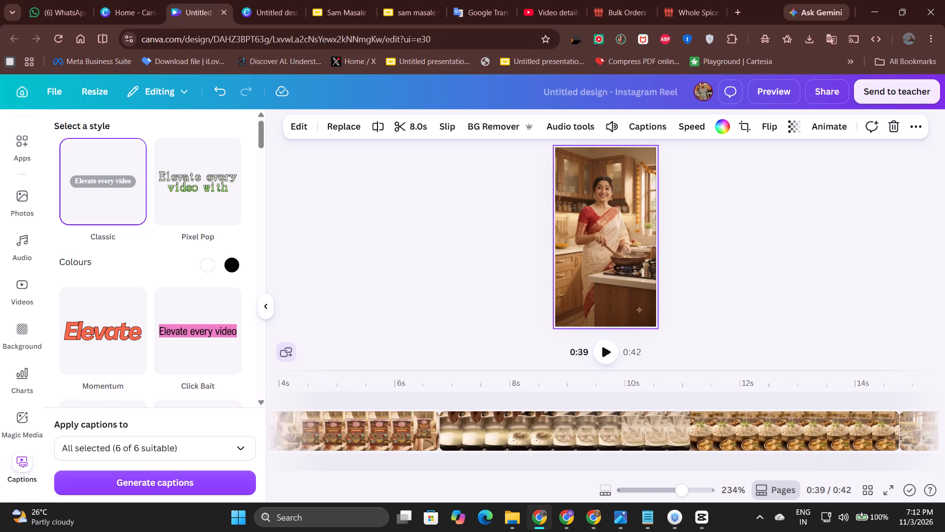
{"action": "left_click_drag", "start_coordinate": [104, 434], "coordinate": [56, 456]}
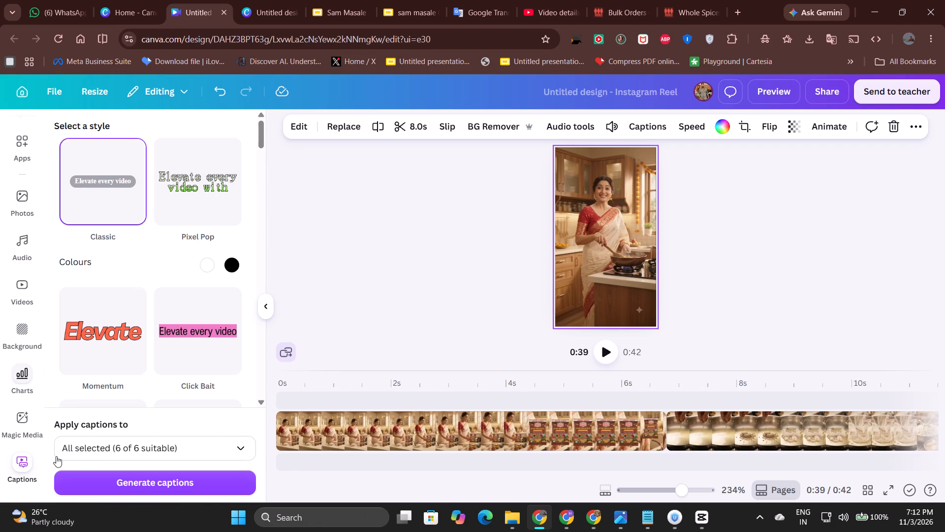
{"action": "left_click_drag", "start_coordinate": [56, 456], "coordinate": [291, 425]}
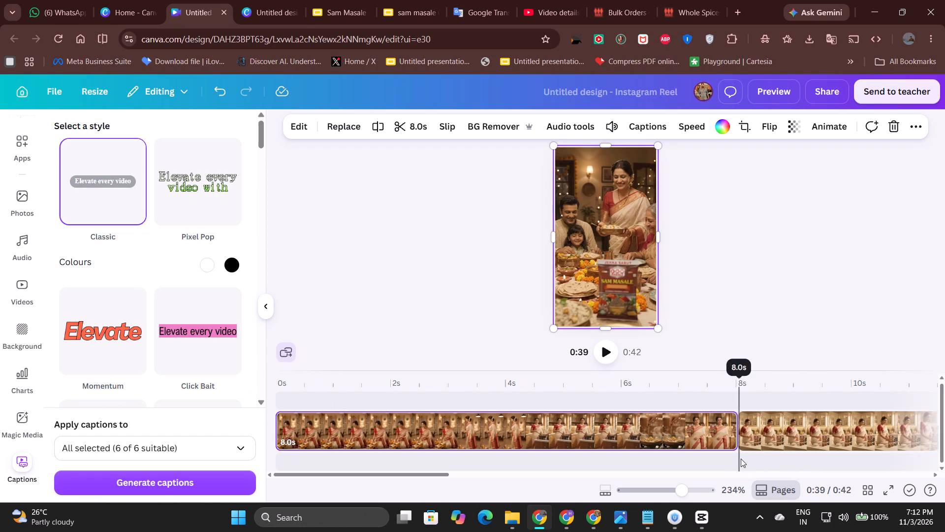
Add a Match & Move transition between the opening 8.0 s clip and the clip after it.
{"action": "left_click", "coordinate": [736, 441]}
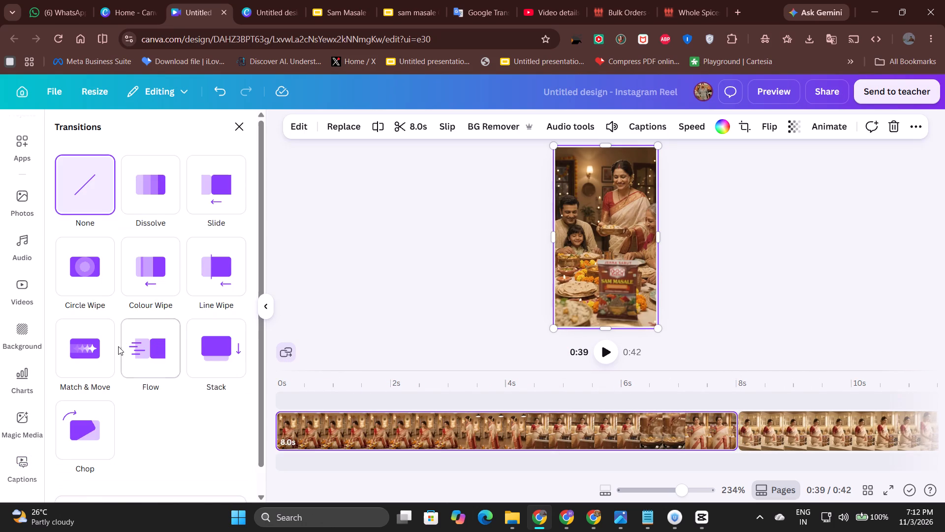
{"action": "left_click", "coordinate": [101, 346]}
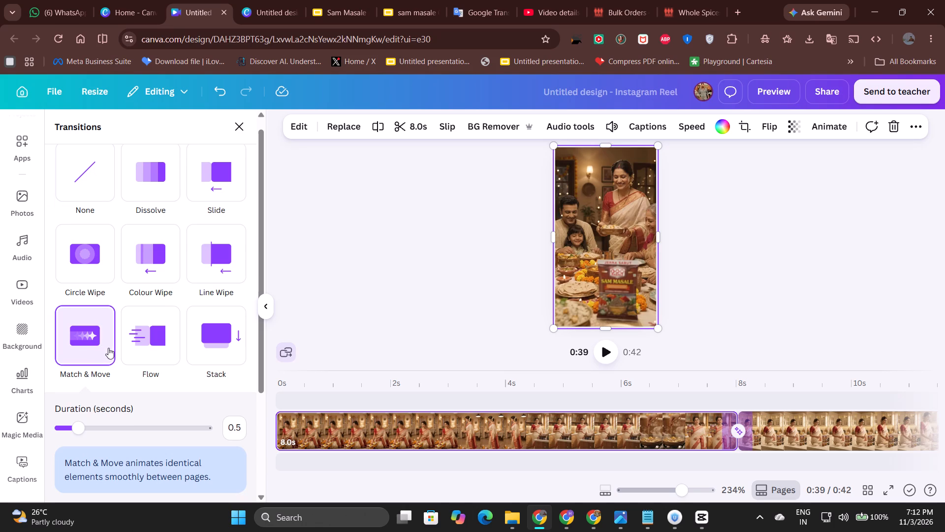
{"action": "left_click_drag", "start_coordinate": [389, 265], "coordinate": [402, 256]}
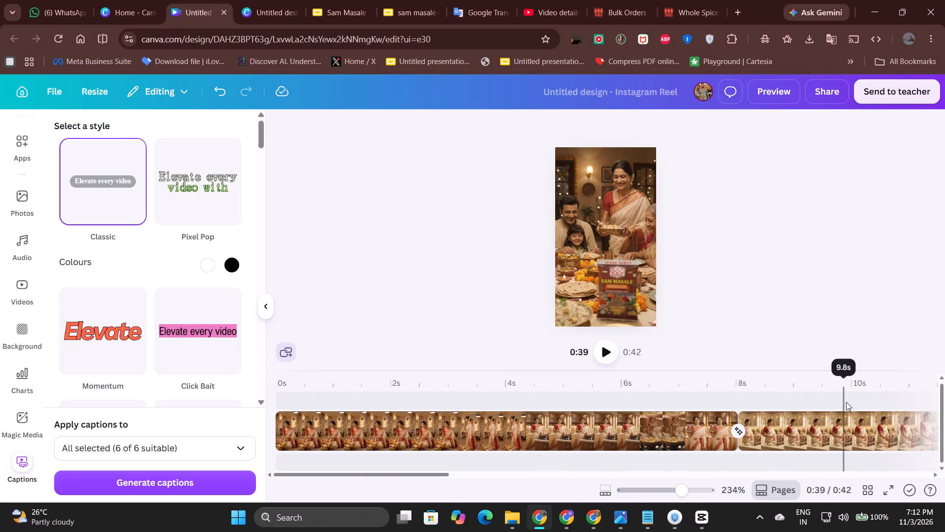
Examine the rest of the reordered timeline, comparing the purple audio track's position with the closing clips.
{"action": "scroll", "coordinate": [849, 399], "scroll_direction": "left", "scroll_amount": 6}
{"action": "scroll", "coordinate": [706, 423], "scroll_direction": "left", "scroll_amount": 2}
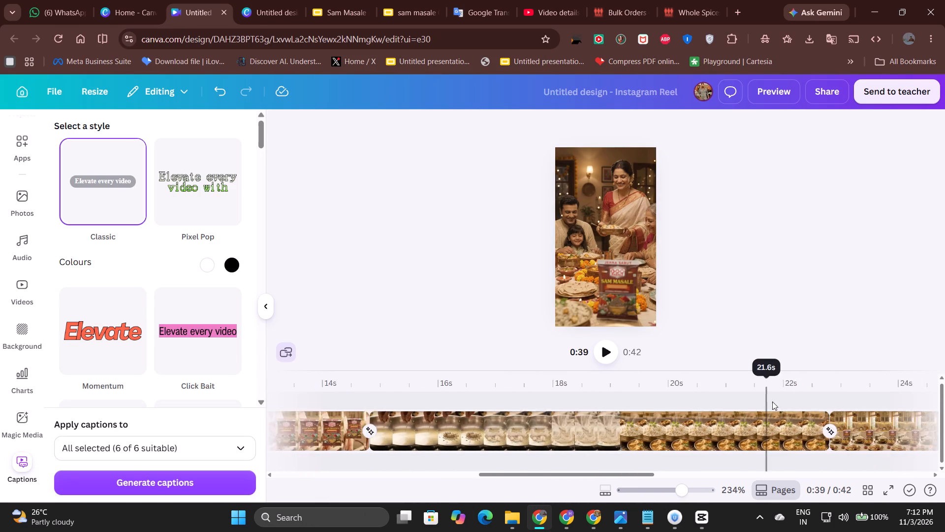
{"action": "scroll", "coordinate": [772, 401], "scroll_direction": "left", "scroll_amount": 5}
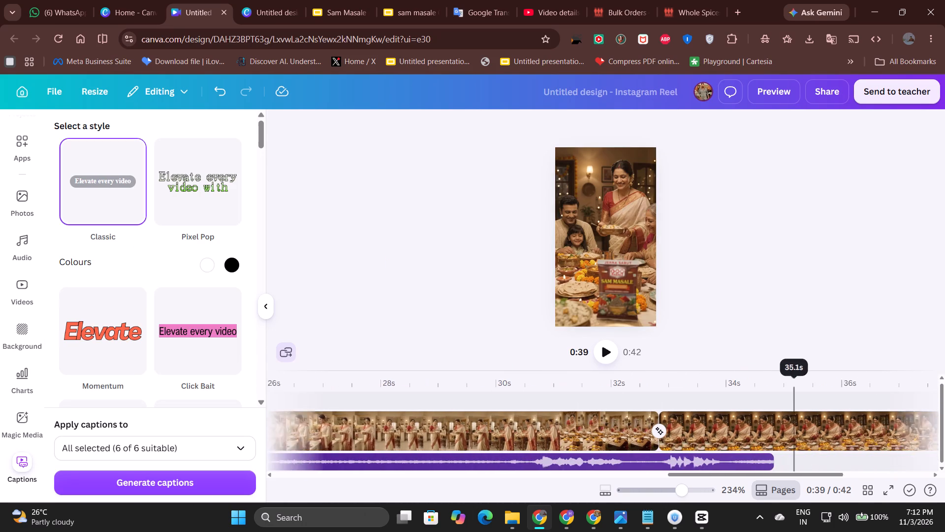
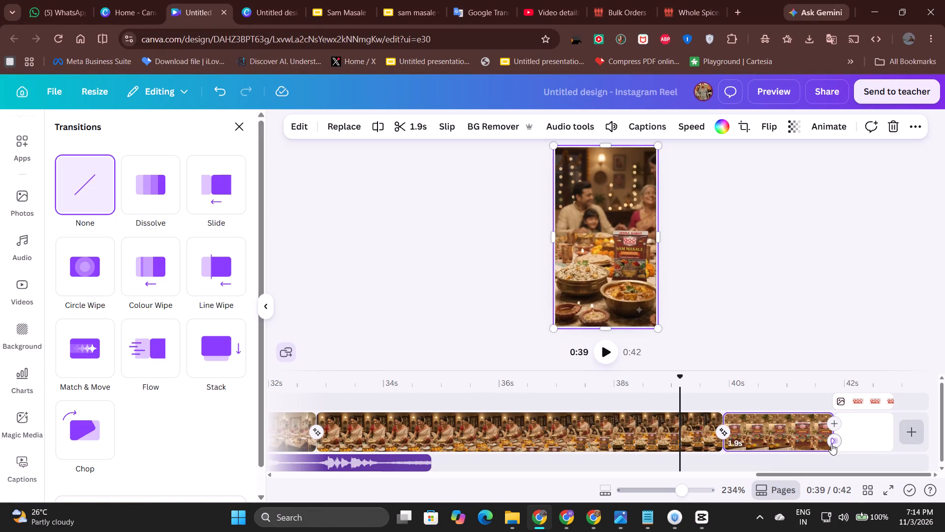
Apply the Match & Move transition between the 1.9 s family-dinner clip and the closing logo page.
{"action": "left_click", "coordinate": [89, 354]}
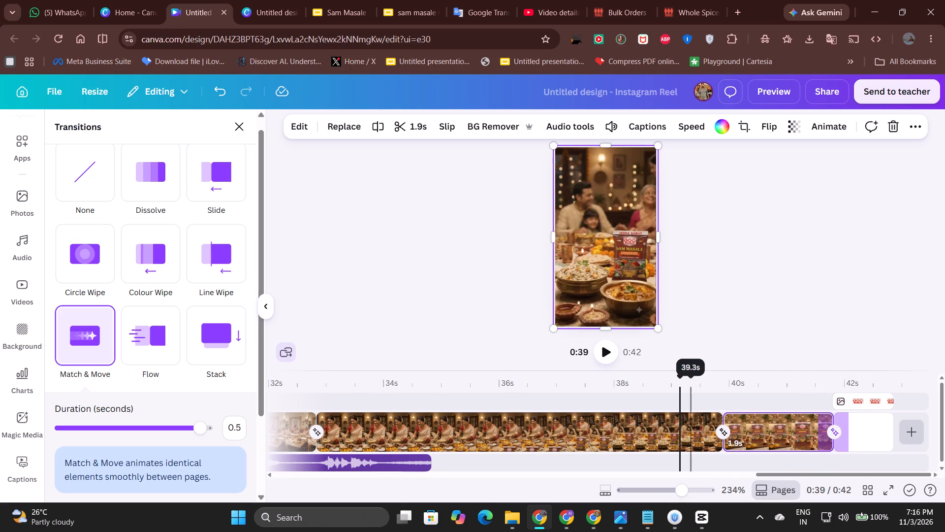
Play the reel's ending from about 39 s, including the switch to the logo page, and stop playback.
{"action": "left_click", "coordinate": [603, 353]}
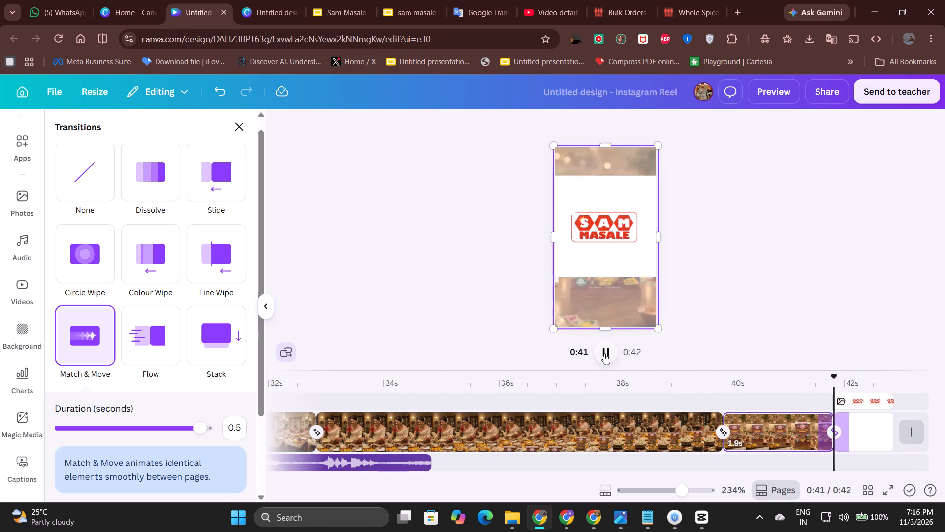
{"action": "left_click", "coordinate": [604, 353]}
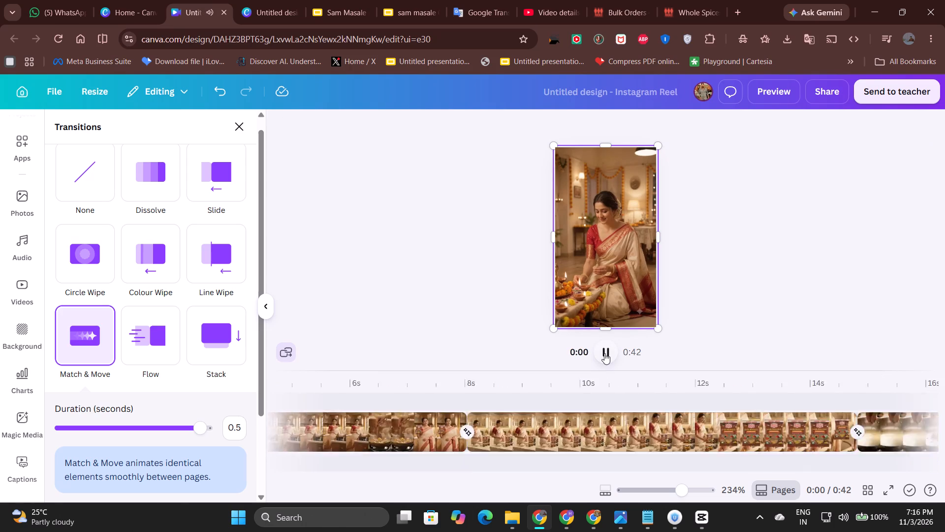
{"action": "left_click", "coordinate": [605, 353]}
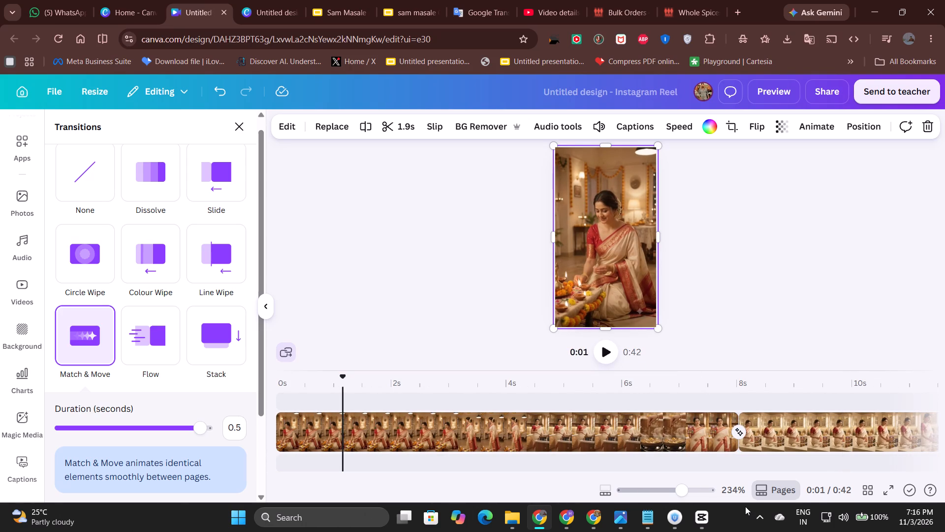
{"action": "scroll", "coordinate": [697, 370], "scroll_direction": "left", "scroll_amount": 7}
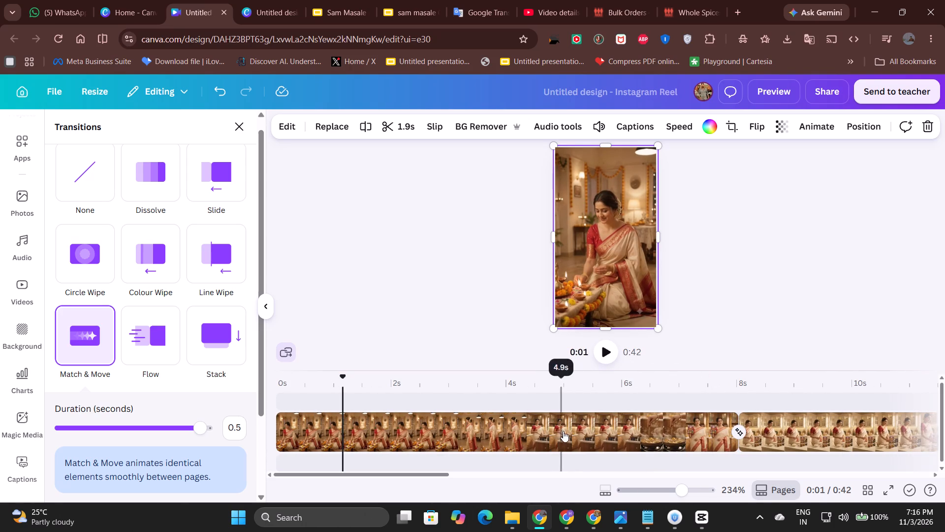
{"action": "scroll", "coordinate": [628, 416], "scroll_direction": "left", "scroll_amount": 19}
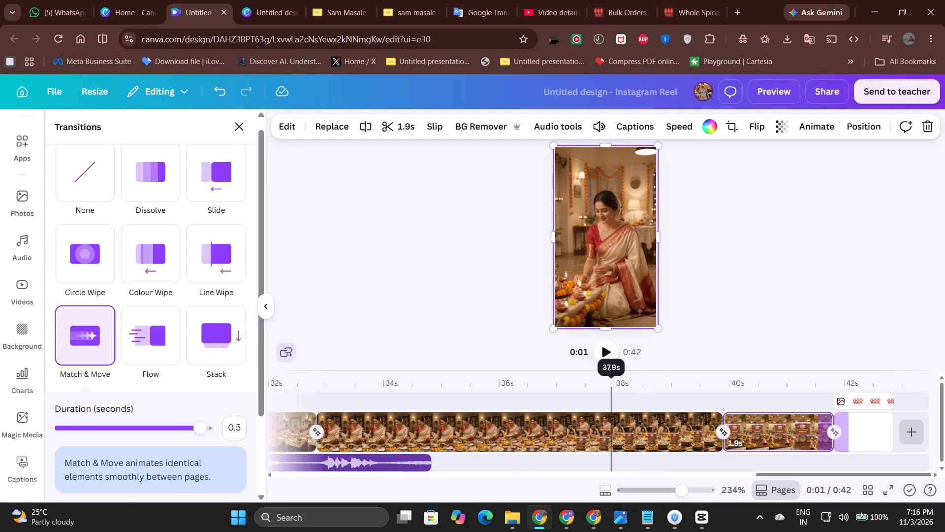
Inspect the Match & Move transition between the 1.9 s packet clip and the logo page, and replay the ending from just before that clip.
{"action": "left_click", "coordinate": [781, 430]}
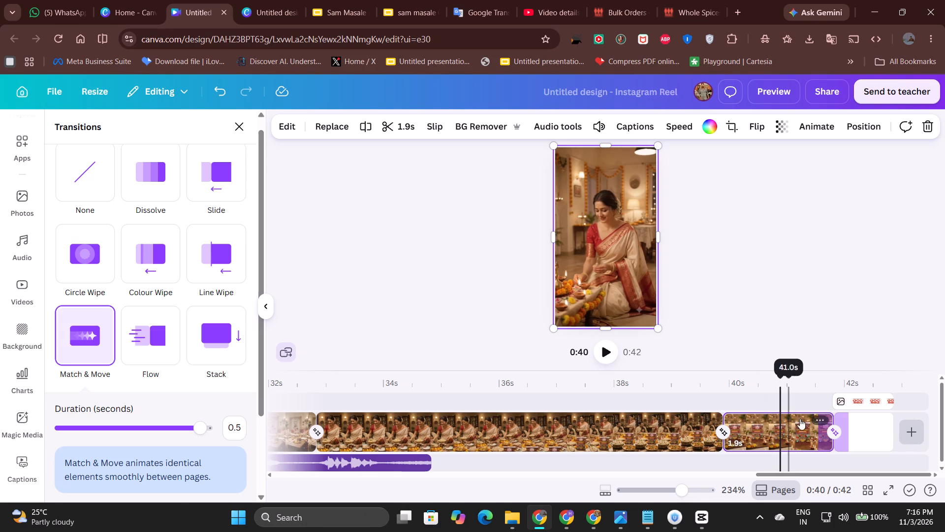
{"action": "left_click", "coordinate": [860, 426]}
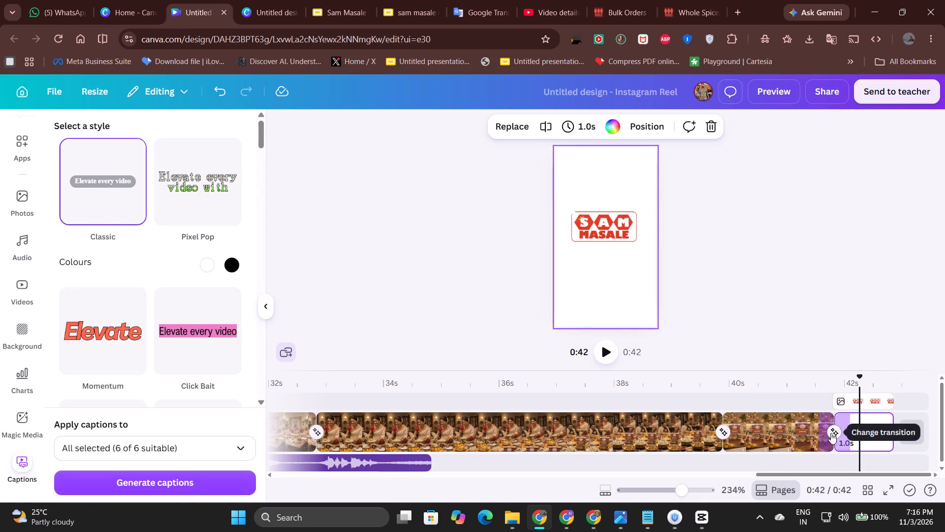
{"action": "left_click", "coordinate": [831, 433]}
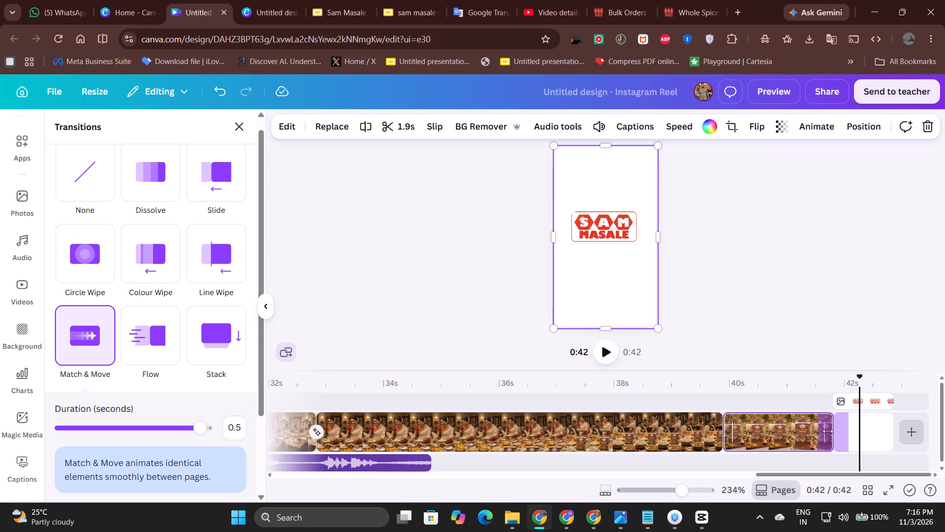
{"action": "left_click", "coordinate": [838, 429]}
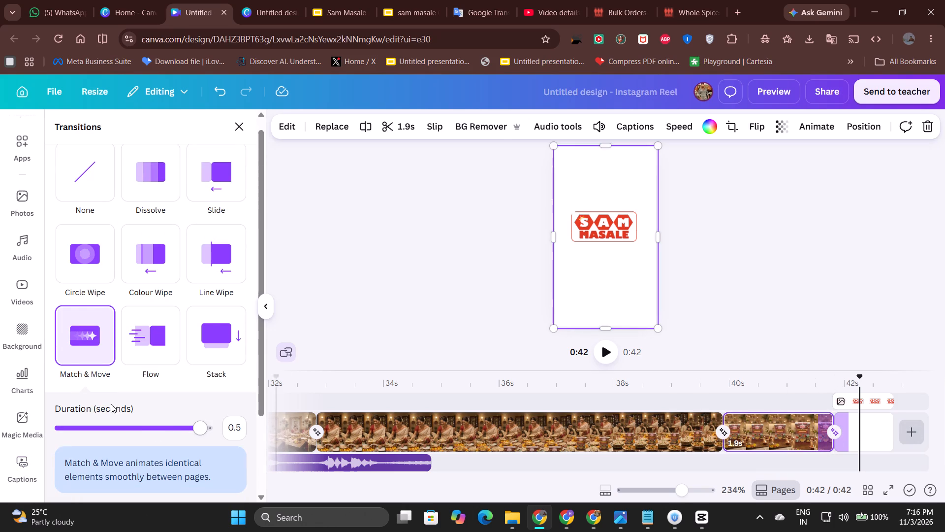
{"action": "left_click", "coordinate": [724, 397]}
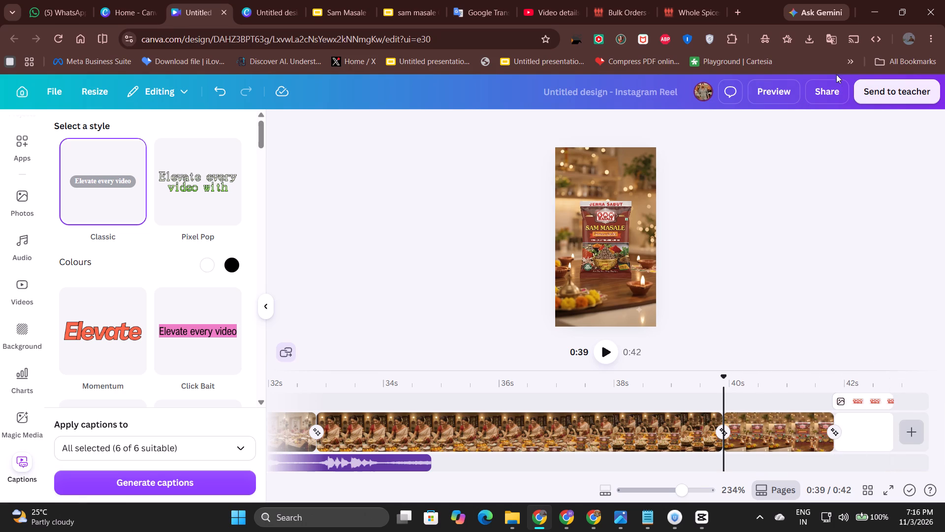
{"action": "left_click", "coordinate": [854, 434]}
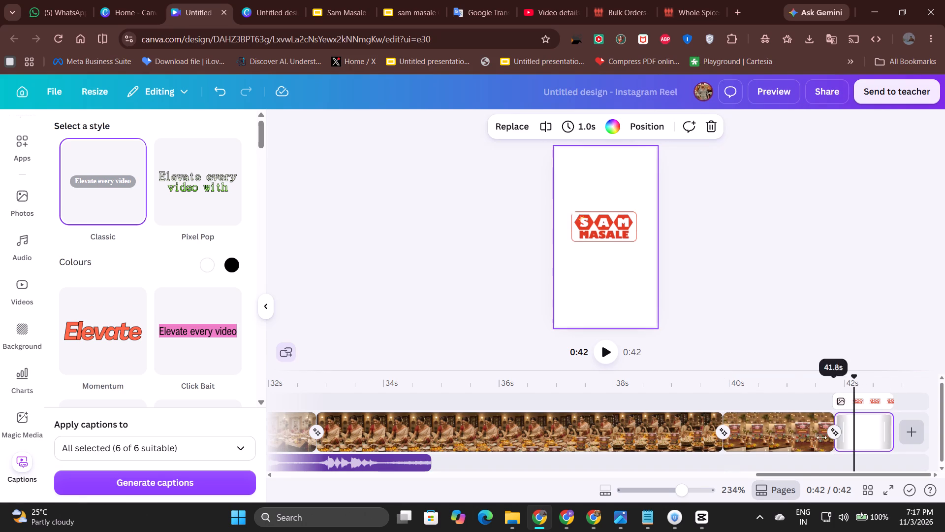
{"action": "left_click", "coordinate": [720, 378]}
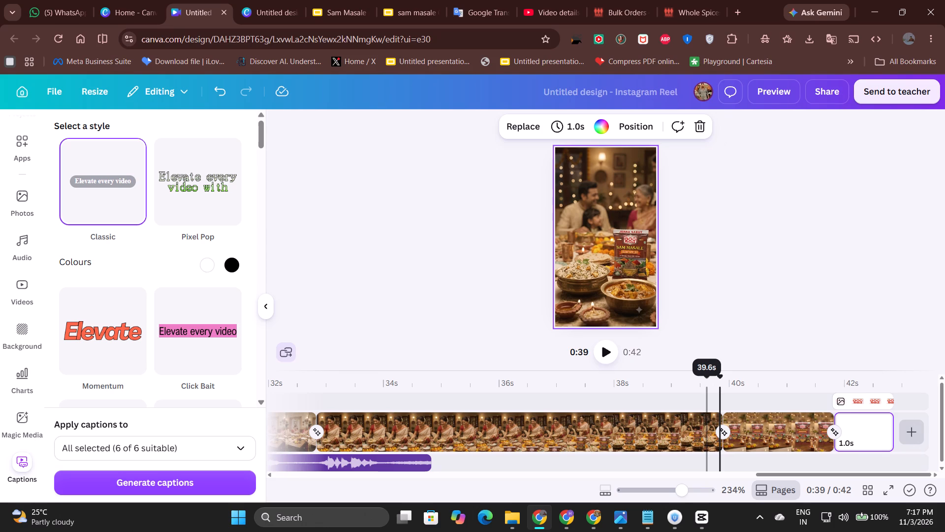
{"action": "key", "text": "space"}
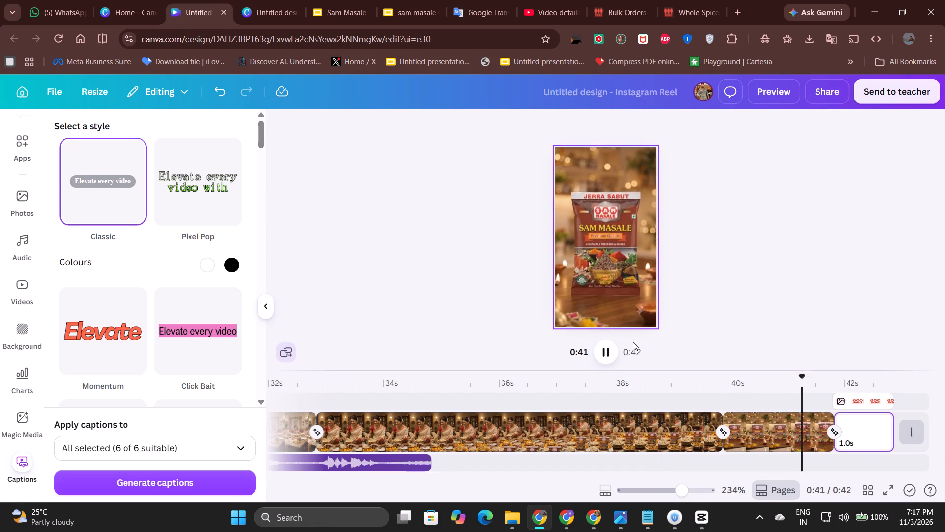
{"action": "left_click", "coordinate": [609, 350]}
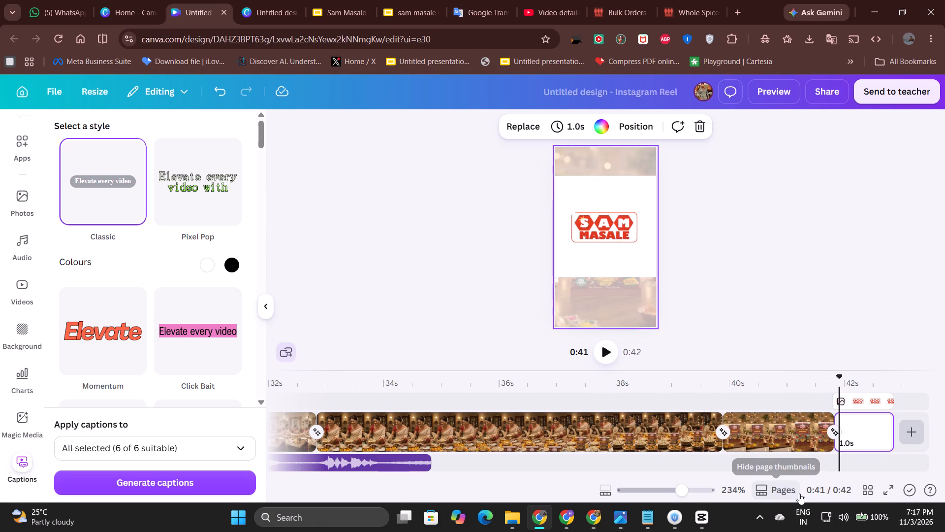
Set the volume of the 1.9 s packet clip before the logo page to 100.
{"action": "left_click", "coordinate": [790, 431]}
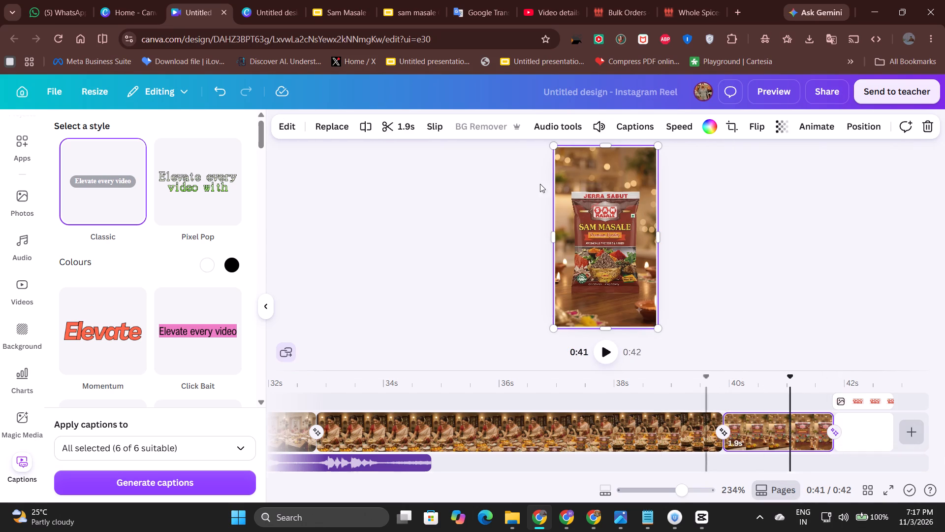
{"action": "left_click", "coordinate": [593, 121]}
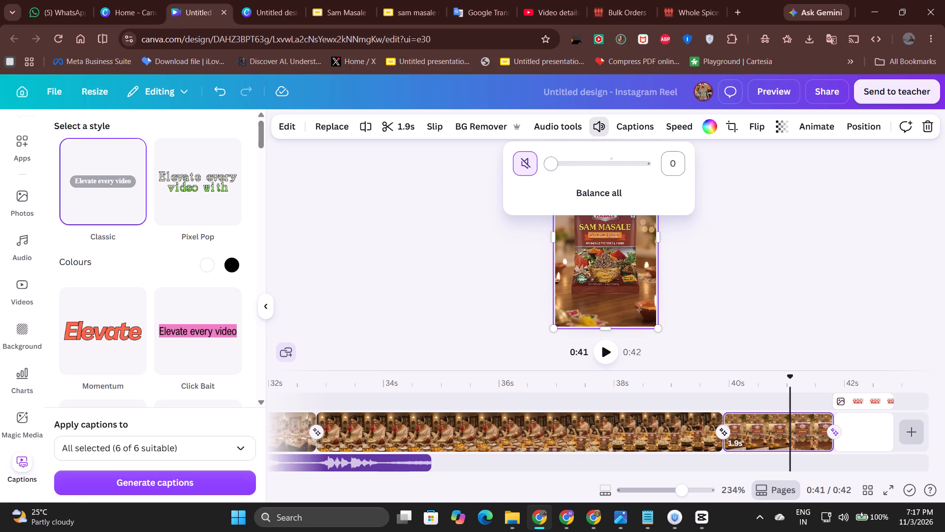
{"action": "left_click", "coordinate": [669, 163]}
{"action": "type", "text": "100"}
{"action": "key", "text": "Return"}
Collapse the side panel and undo the last five changes to the reel.
{"action": "left_click", "coordinate": [658, 429]}
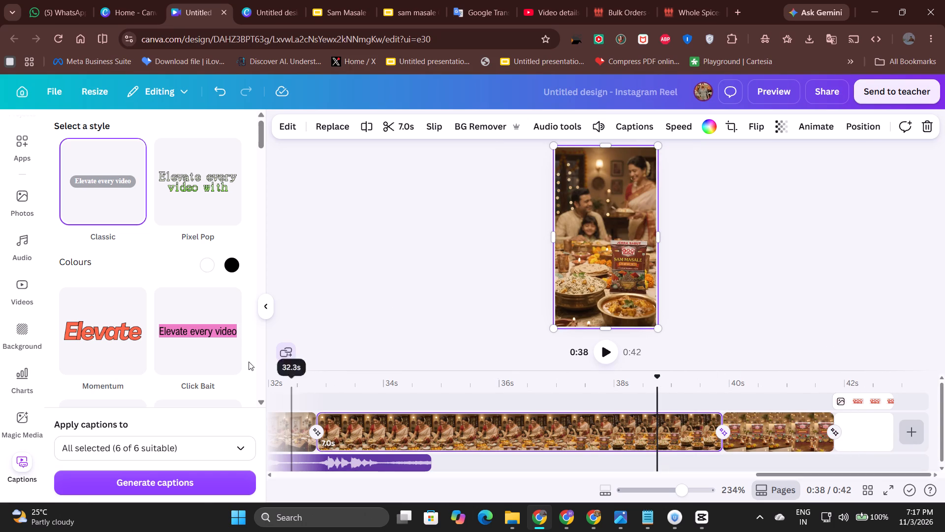
{"action": "left_click", "coordinate": [264, 309]}
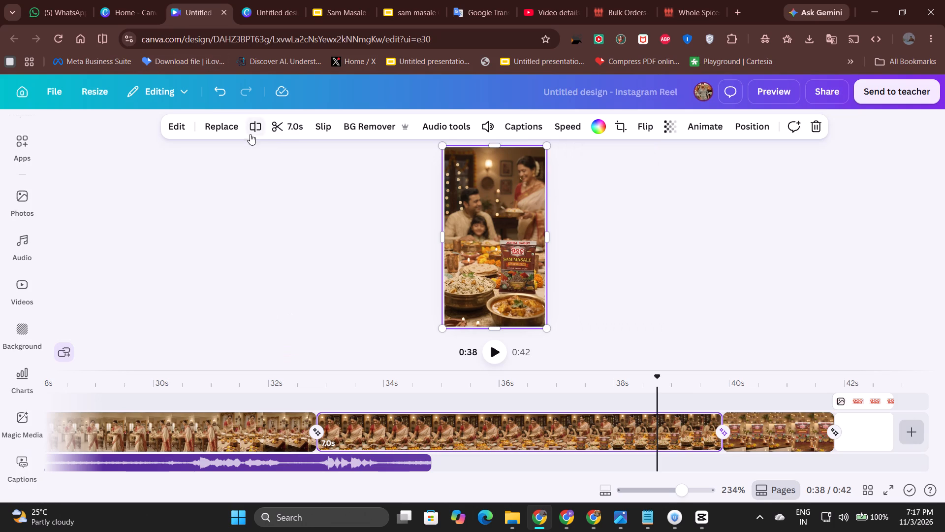
{"action": "left_click", "coordinate": [224, 92]}
{"action": "left_click", "coordinate": [224, 92]}
{"action": "left_click", "coordinate": [224, 92]}
{"action": "left_click", "coordinate": [224, 92]}
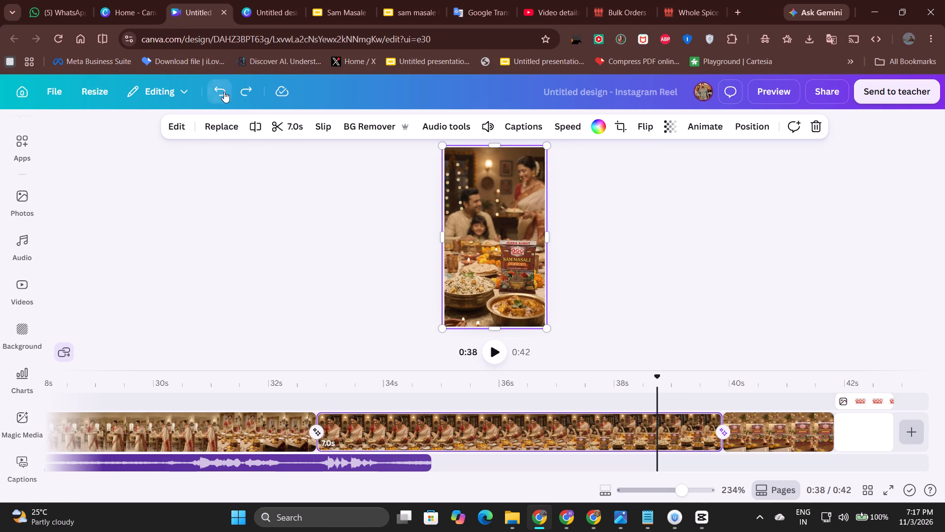
{"action": "left_click", "coordinate": [224, 92]}
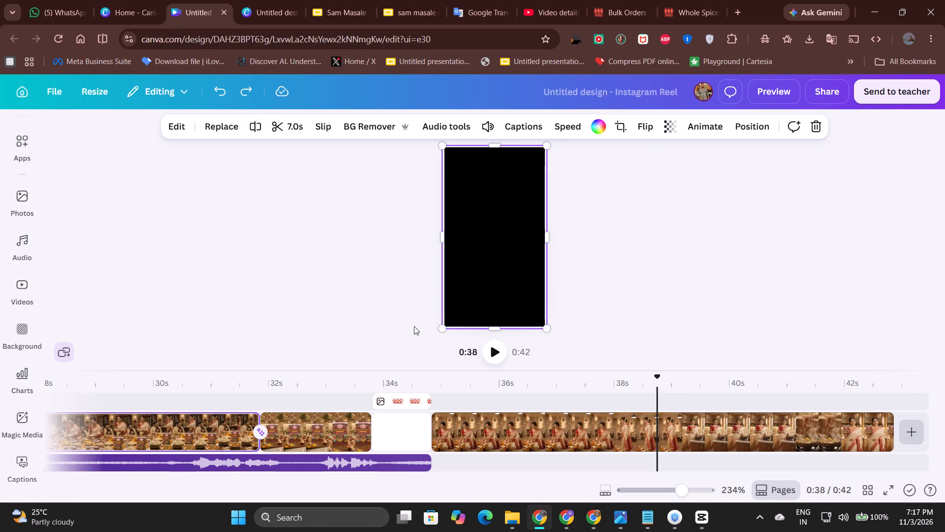
Delete the woman-in-sari clip of about 8 s that sits after the SAM Masale logo page.
{"action": "left_click", "coordinate": [513, 421]}
{"action": "key", "text": "BackSpace"}
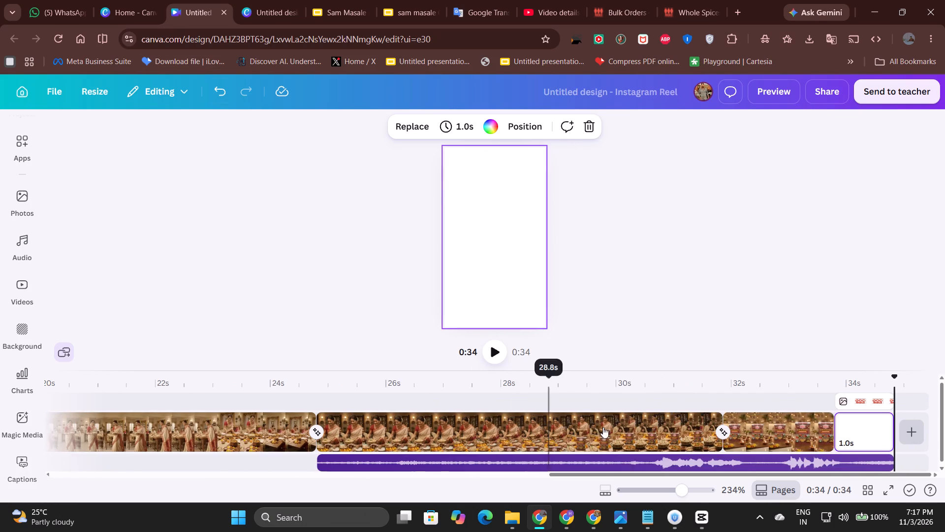
{"action": "scroll", "coordinate": [444, 456], "scroll_direction": "right", "scroll_amount": 12}
{"action": "scroll", "coordinate": [437, 458], "scroll_direction": "right", "scroll_amount": 15}
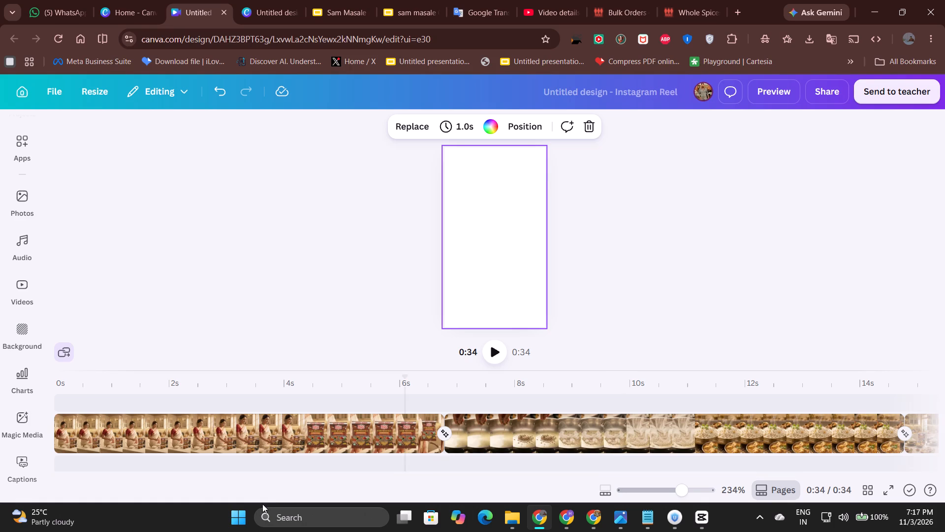
Download the reel as an MP4 video at 1080p quality.
{"action": "scroll", "coordinate": [653, 419], "scroll_direction": "left", "scroll_amount": 10}
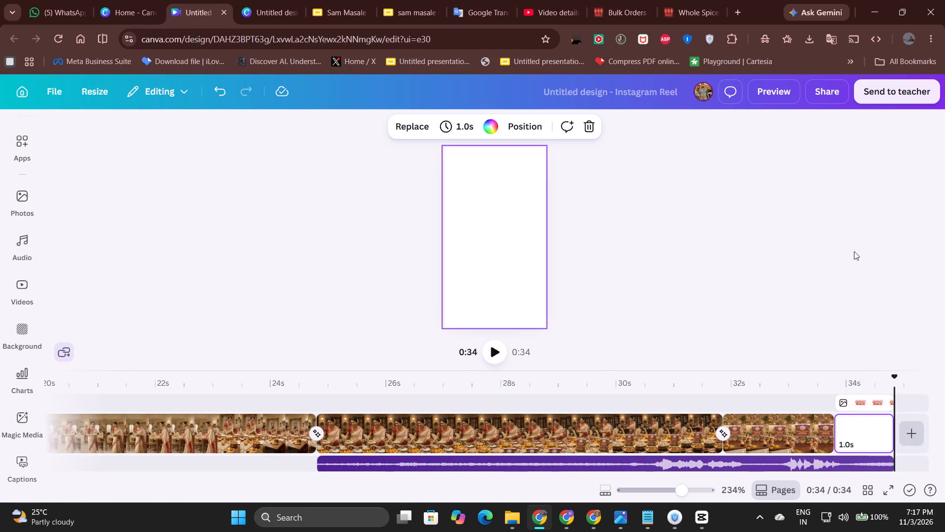
{"action": "left_click", "coordinate": [830, 93]}
{"action": "left_click", "coordinate": [737, 387]}
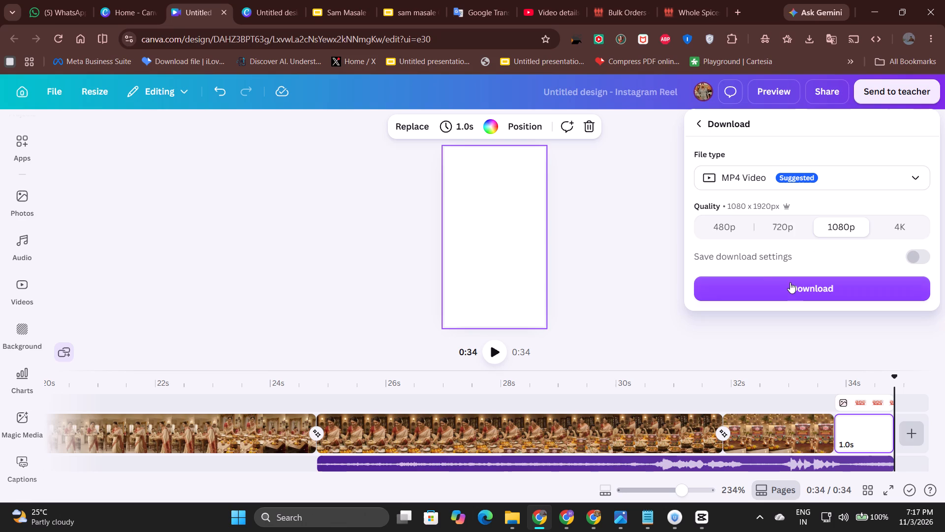
{"action": "left_click", "coordinate": [818, 294]}
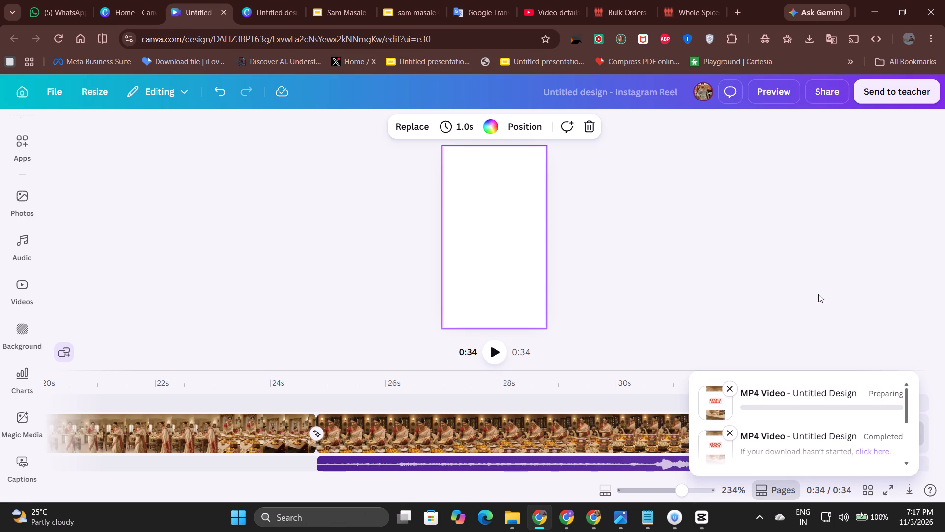